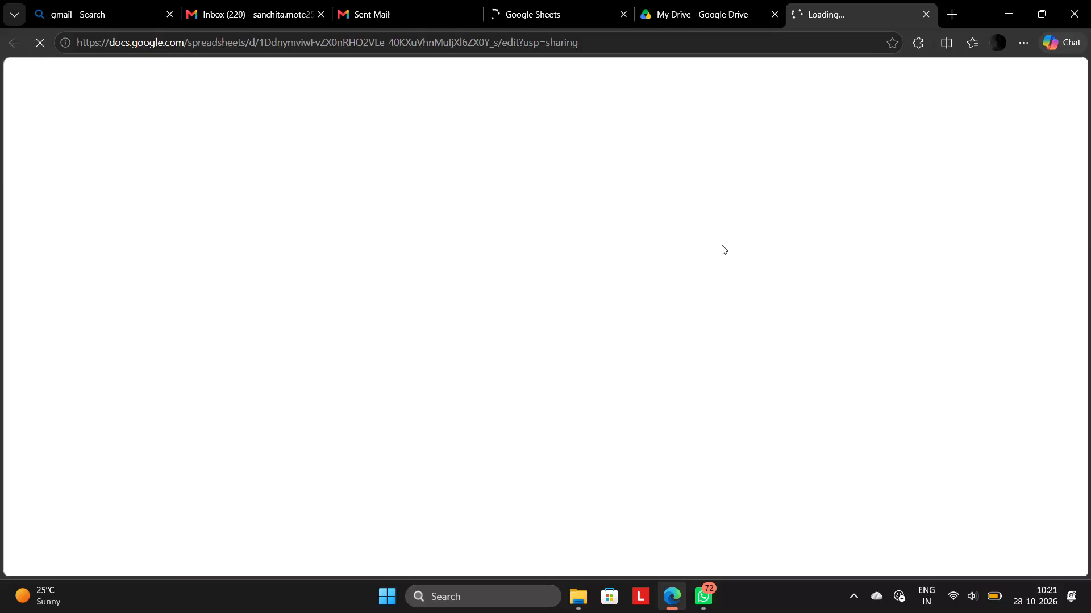
Open VS_Report_08_Oct_2026.docx from the Event Report 2026-27 folder inside VS AY-2026-27 in Drive.
click(705, 16)
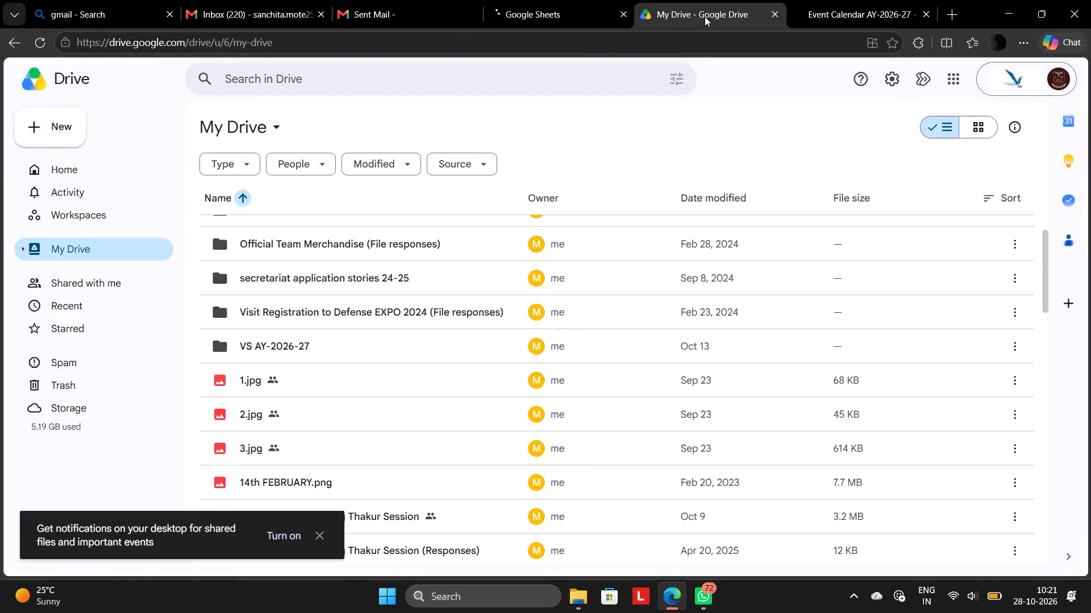
double_click(281, 342)
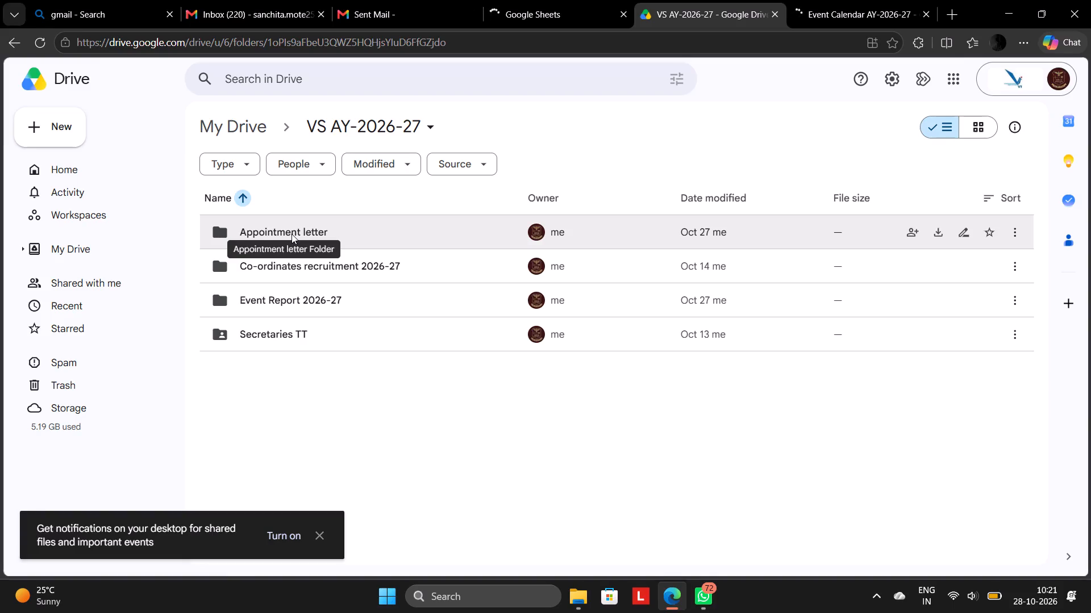
double_click(292, 295)
click(292, 295)
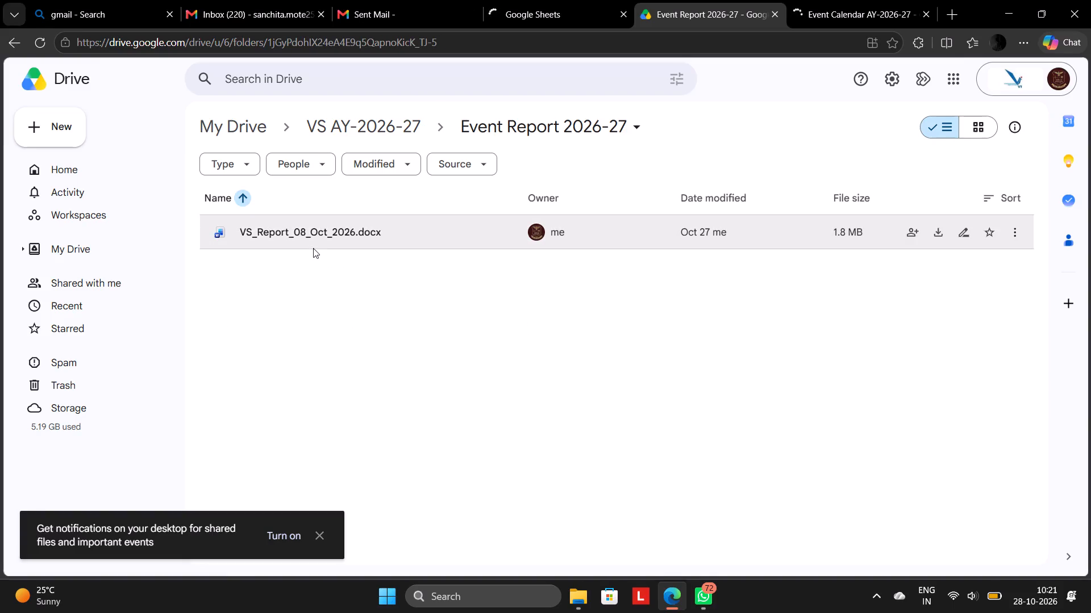
double_click(316, 234)
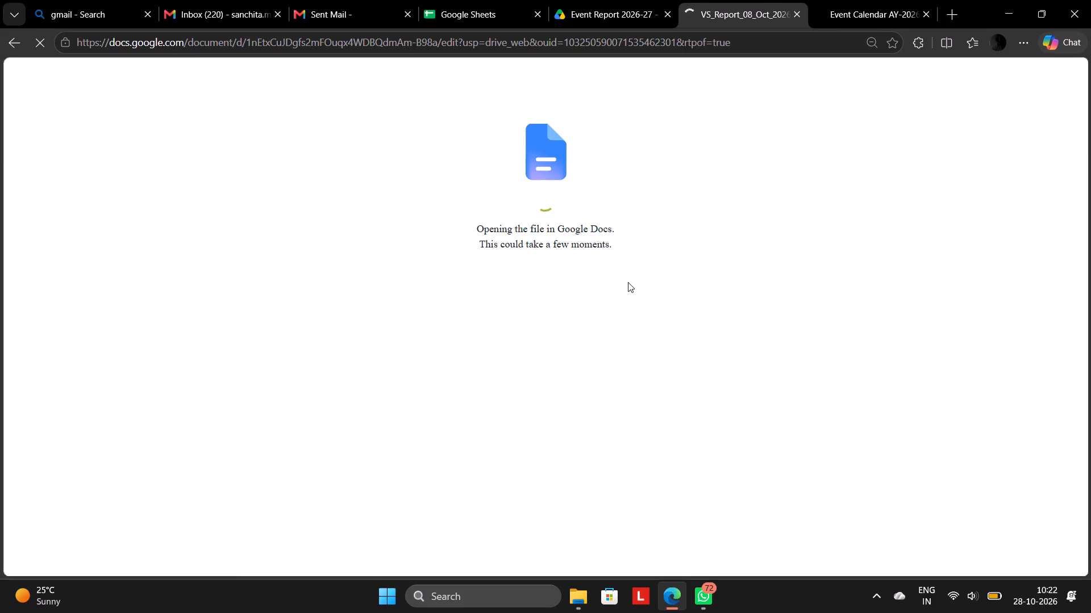
click(637, 10)
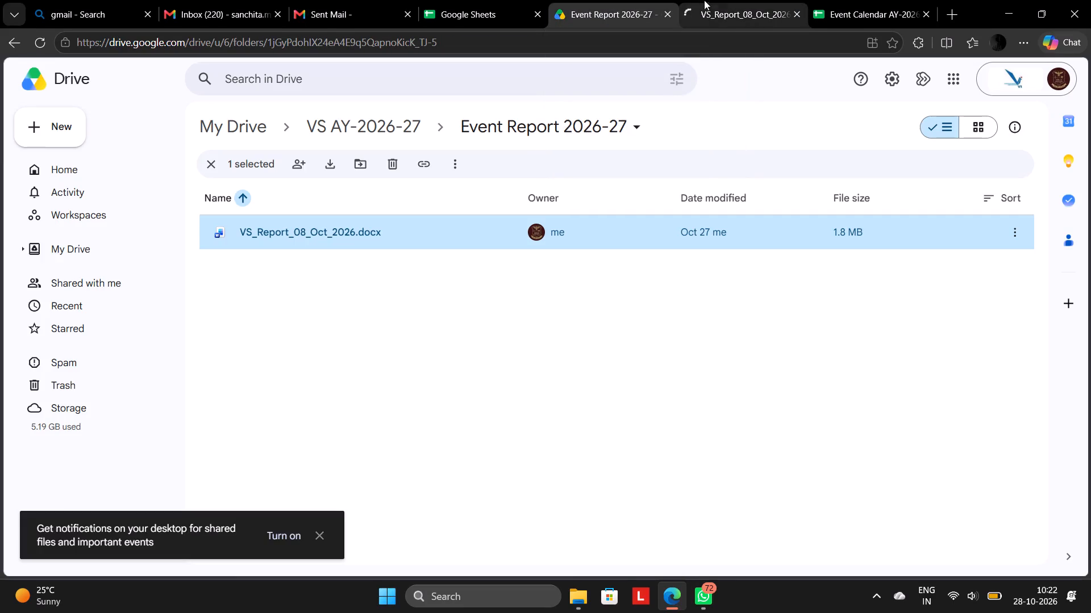
click(727, 11)
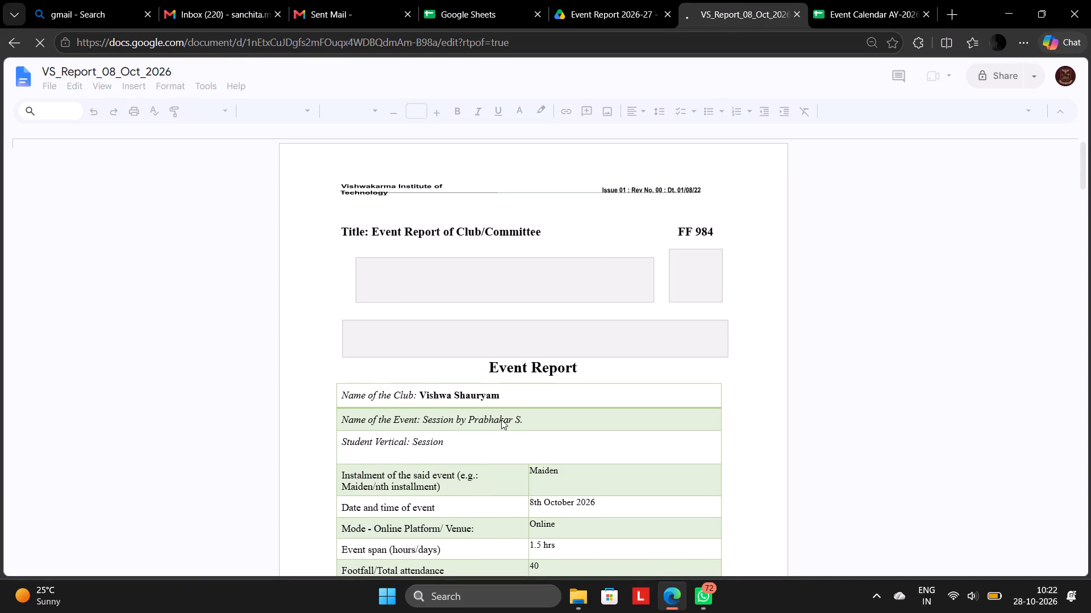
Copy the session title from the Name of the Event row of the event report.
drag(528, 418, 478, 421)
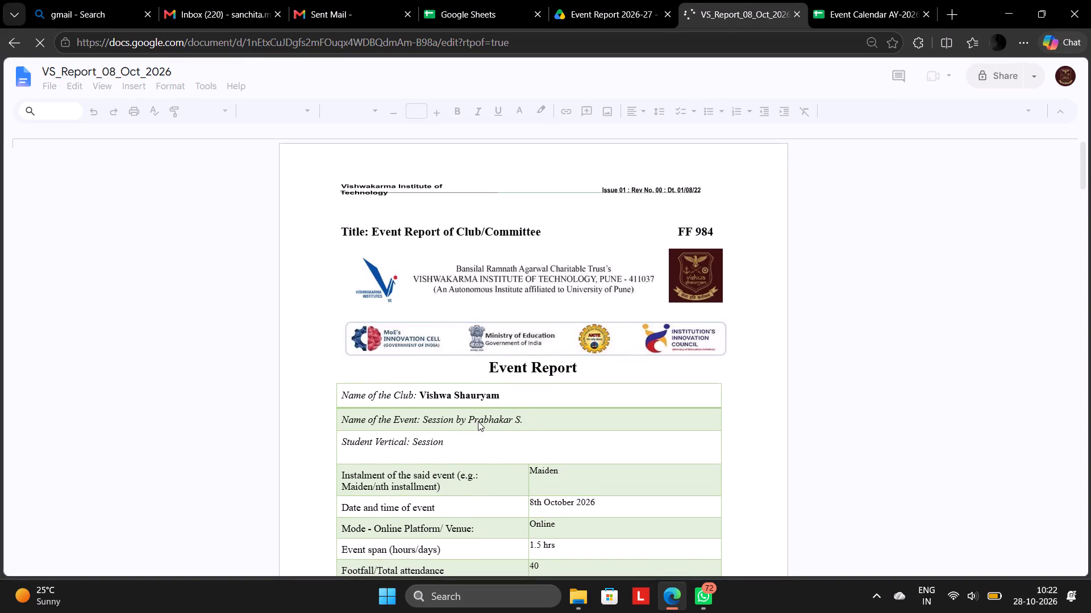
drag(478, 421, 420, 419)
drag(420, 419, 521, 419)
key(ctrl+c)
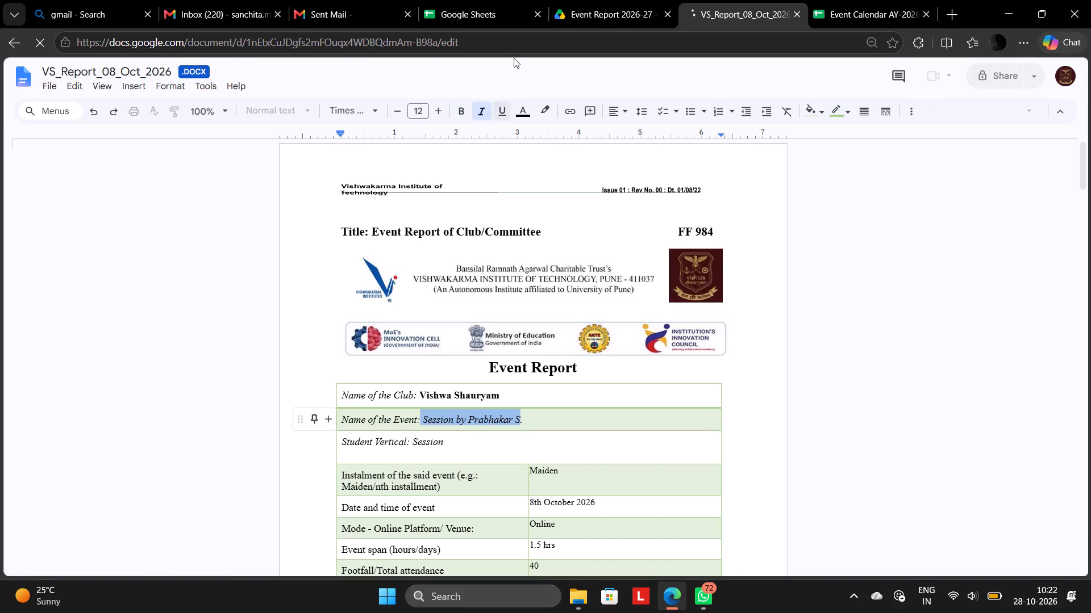
Set general access of VS_Report_08_Oct_2026.docx to vit.edu in Drive and copy its sharing link.
click(614, 5)
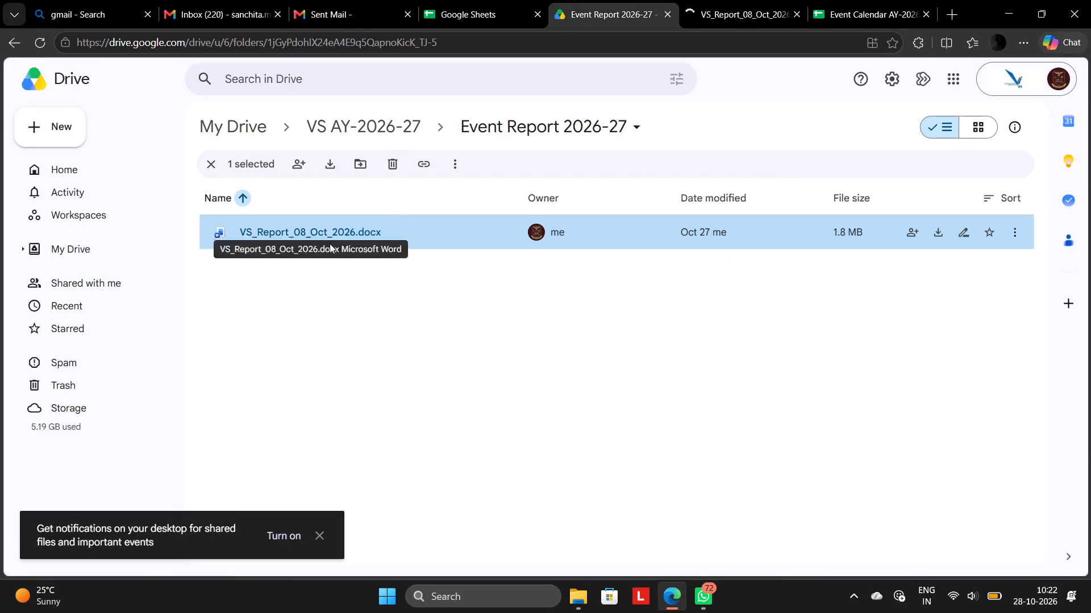
right_click(316, 233)
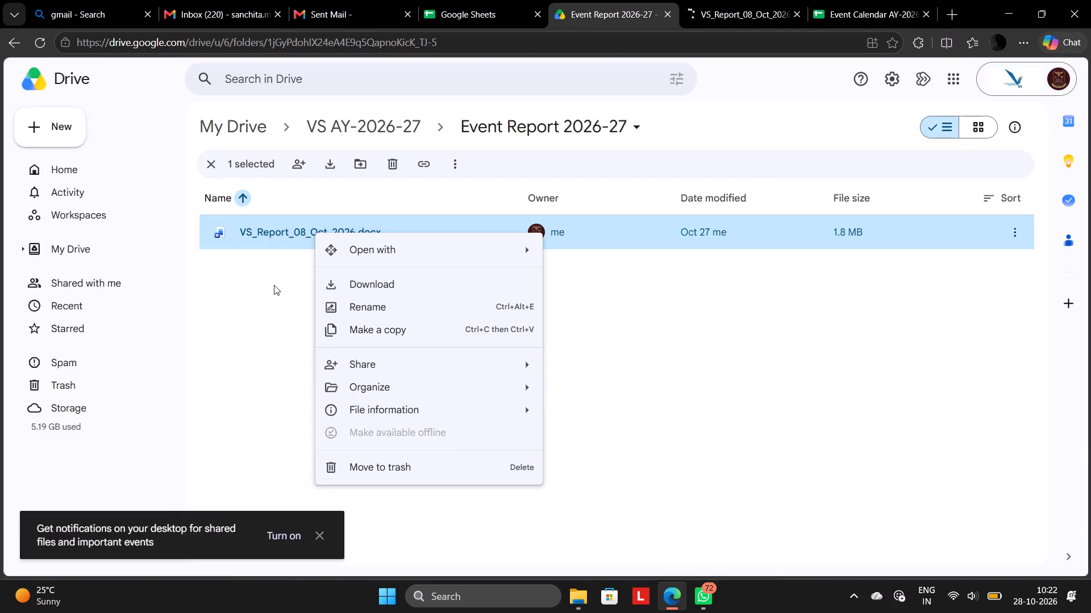
click(274, 285)
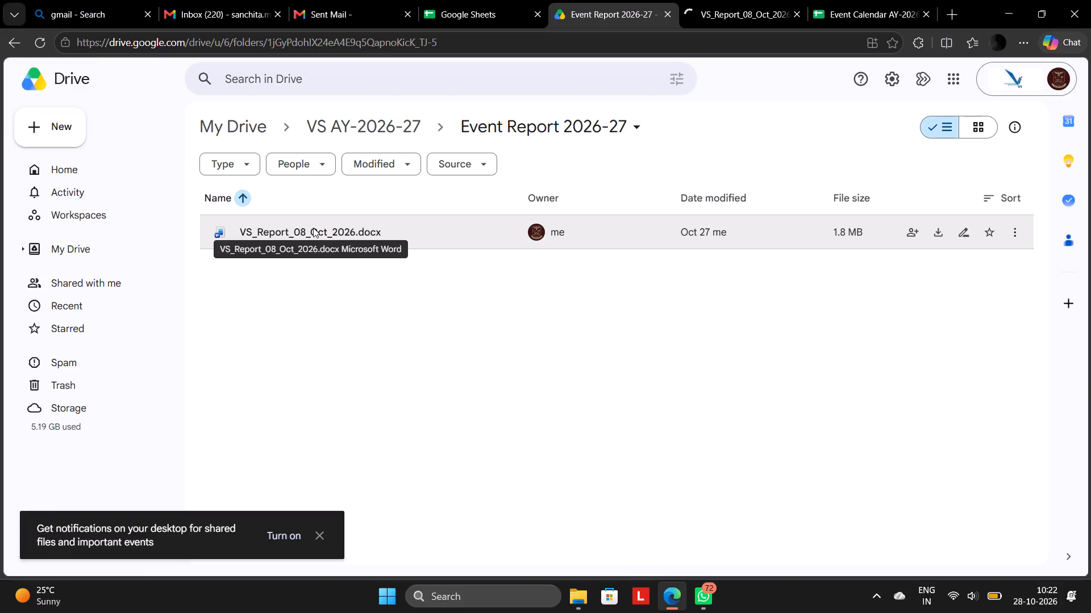
click(906, 234)
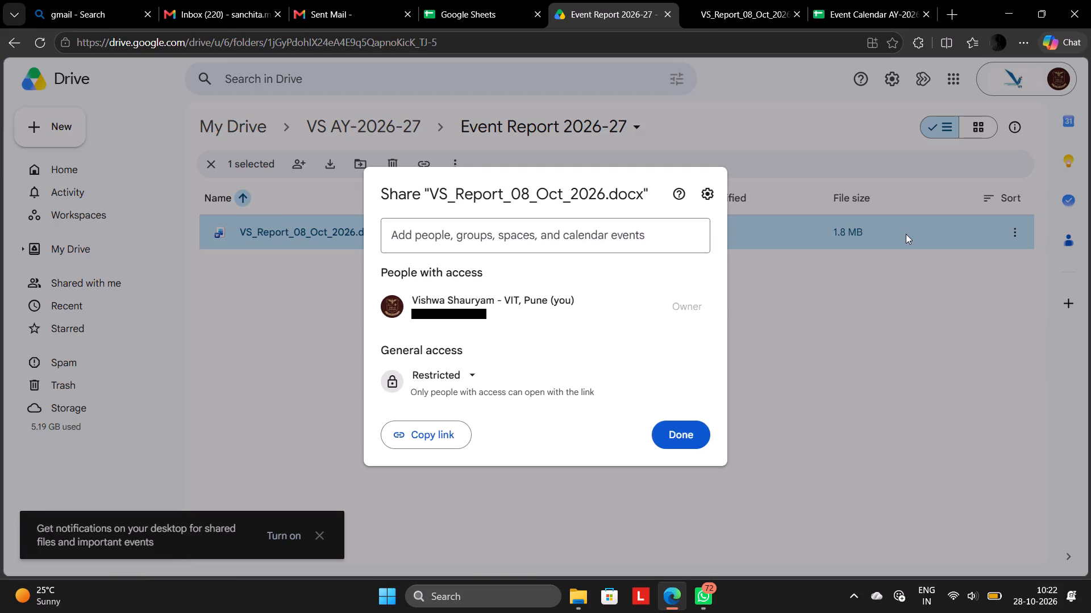
click(465, 372)
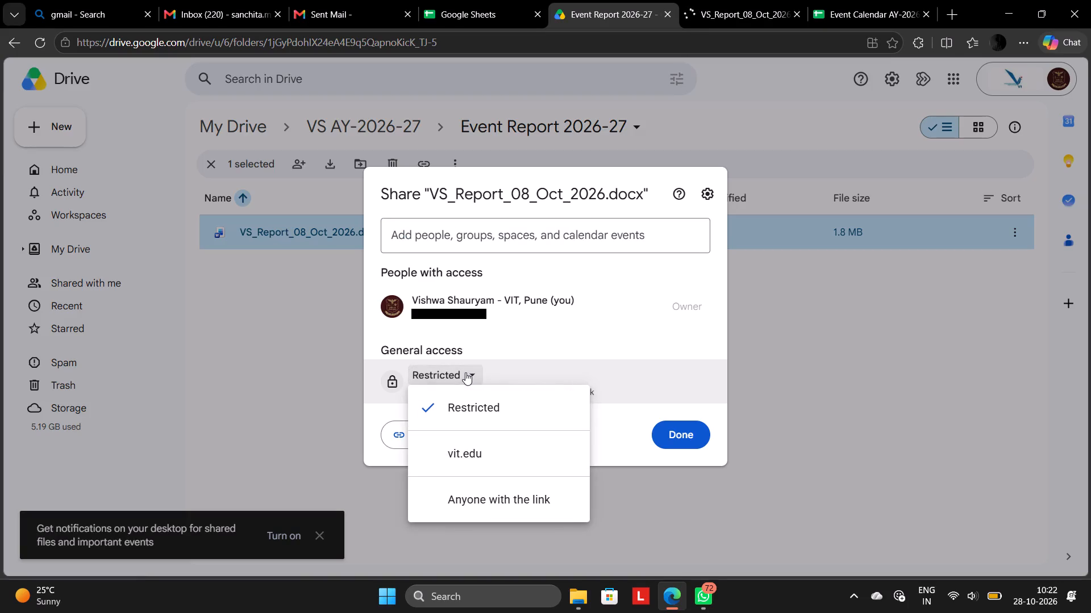
click(439, 450)
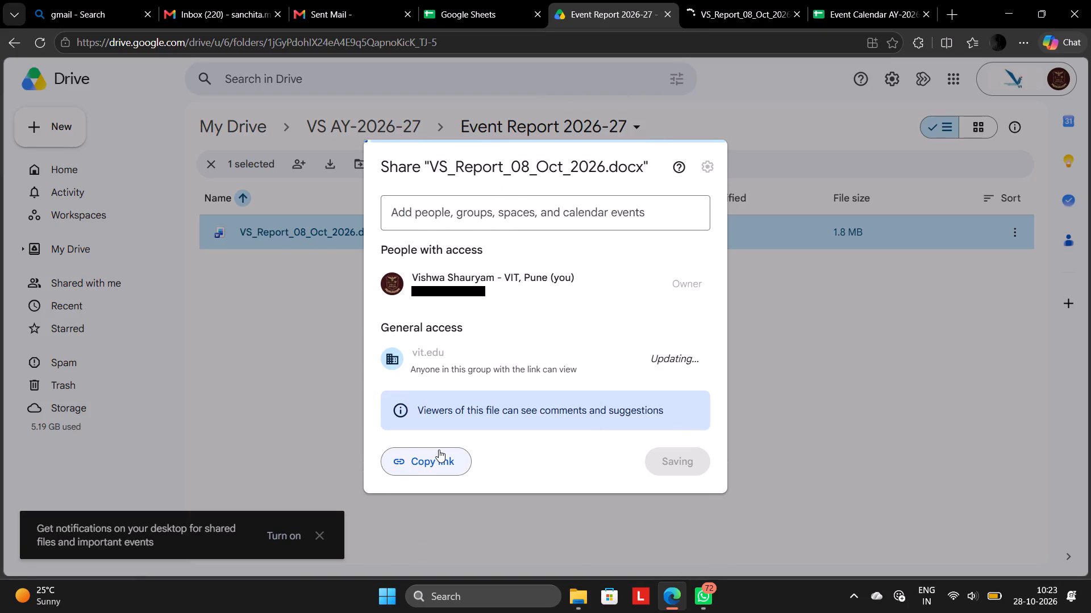
click(410, 461)
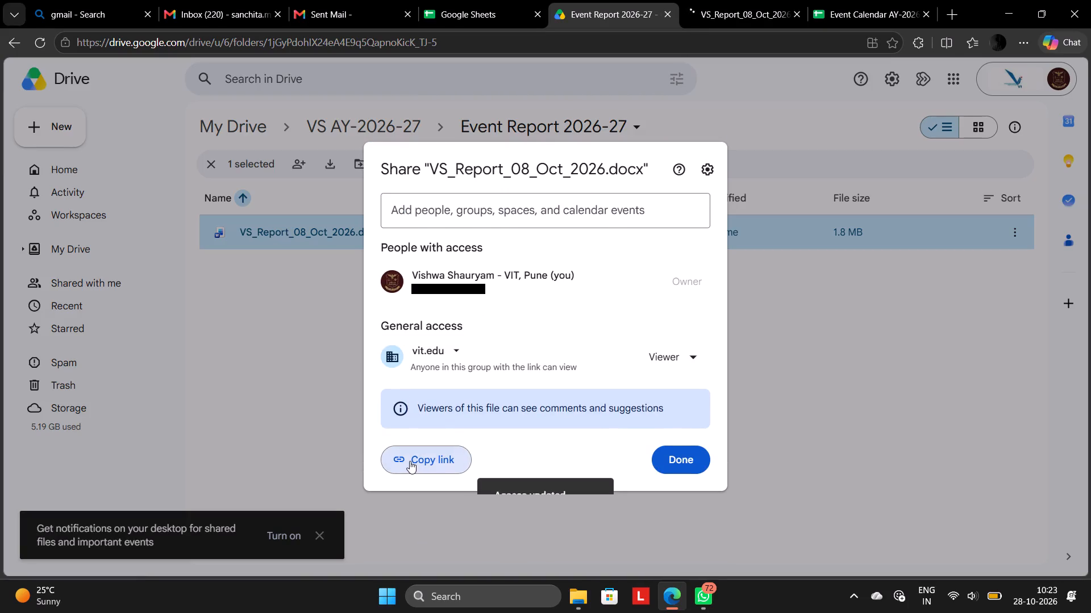
Paste the link into row 2's Report Document Link cell in Event Calendar AY-2026-27 and replace it with the file chip.
click(863, 19)
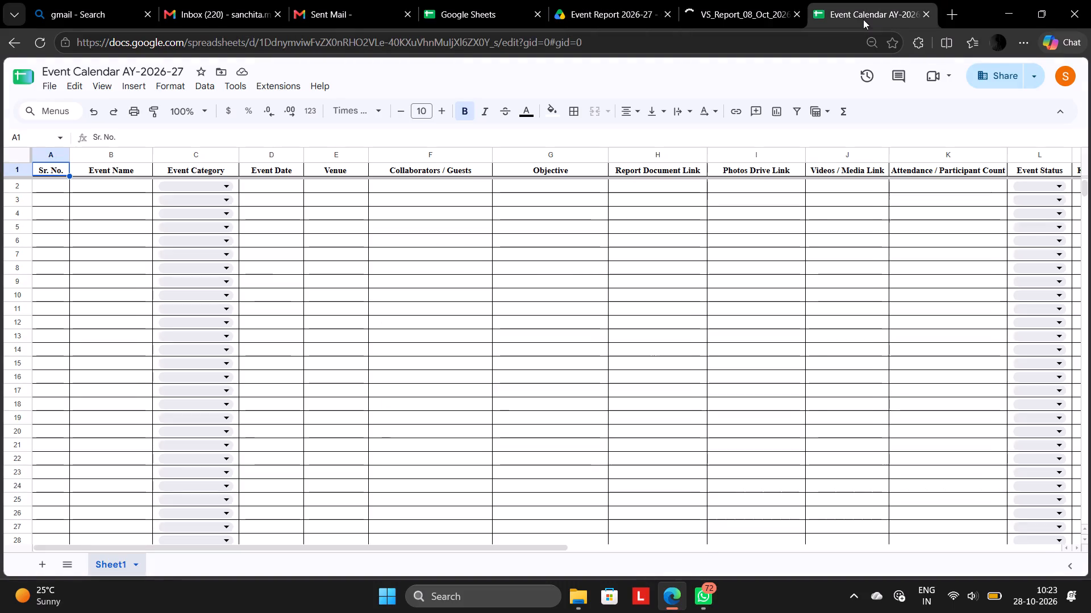
scroll(589, 226, up, 5)
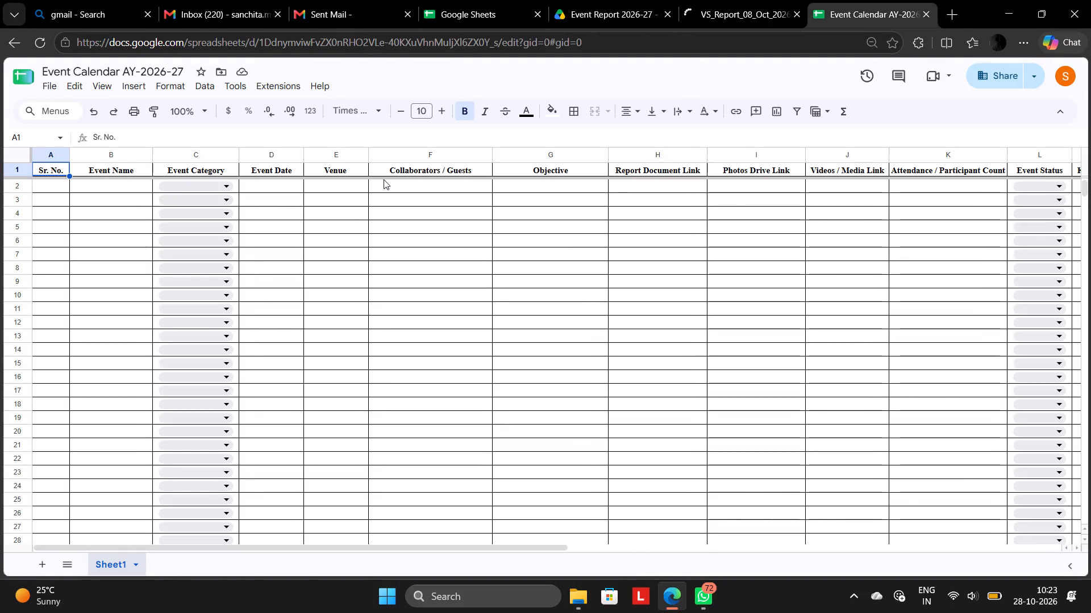
scroll(384, 179, left, 2)
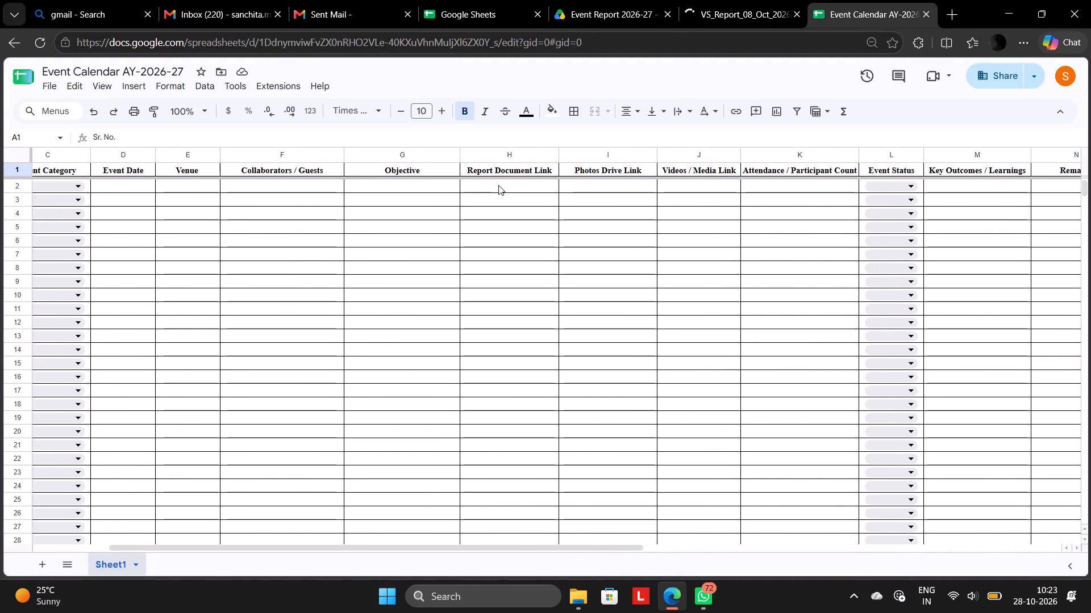
scroll(498, 185, left, 1)
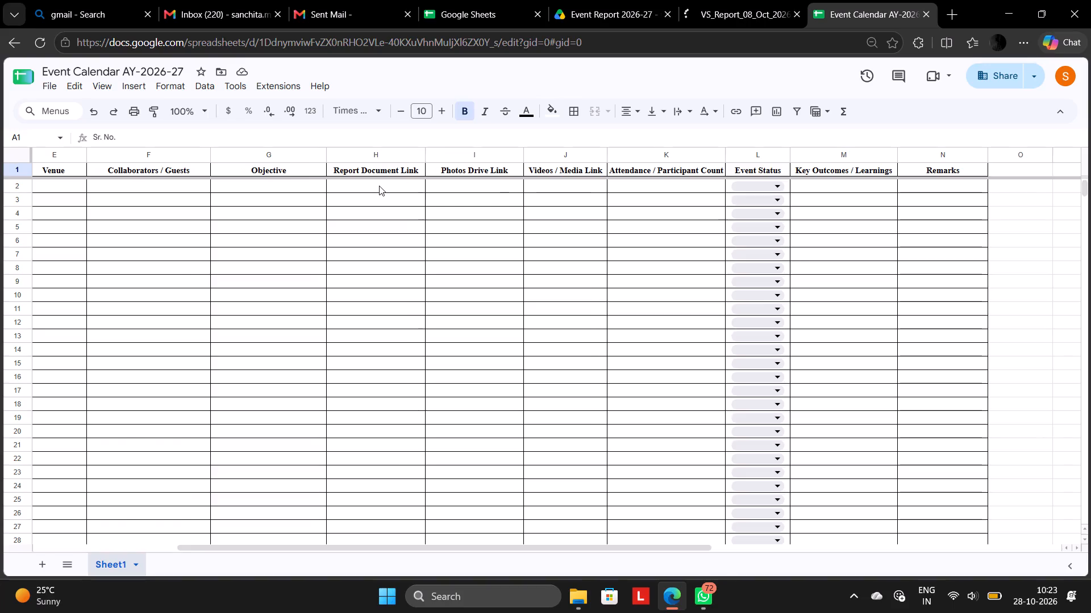
click(379, 186)
key(ctrl+v)
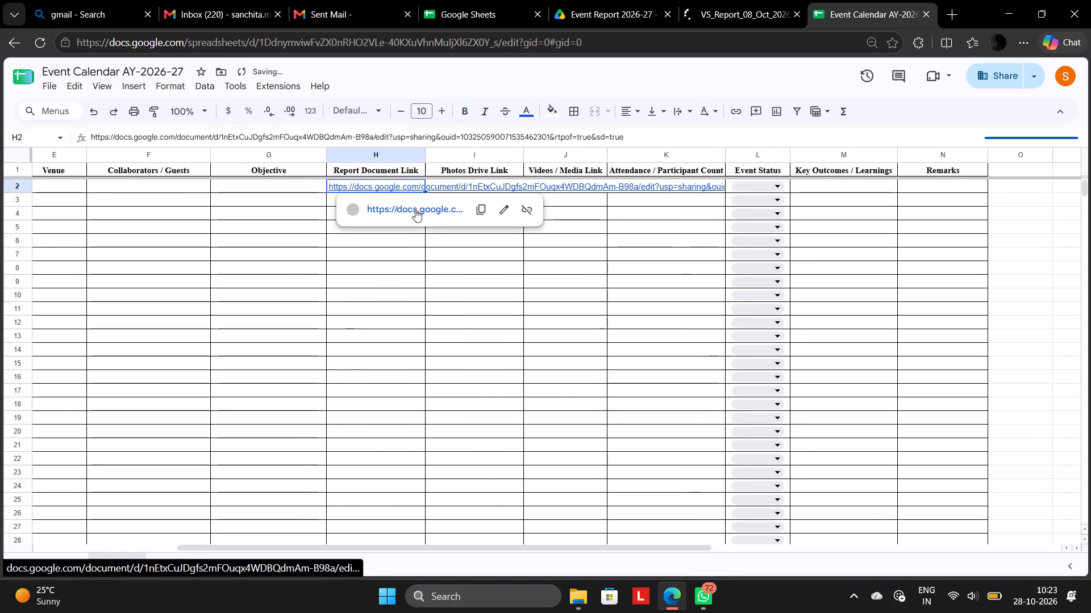
click(421, 209)
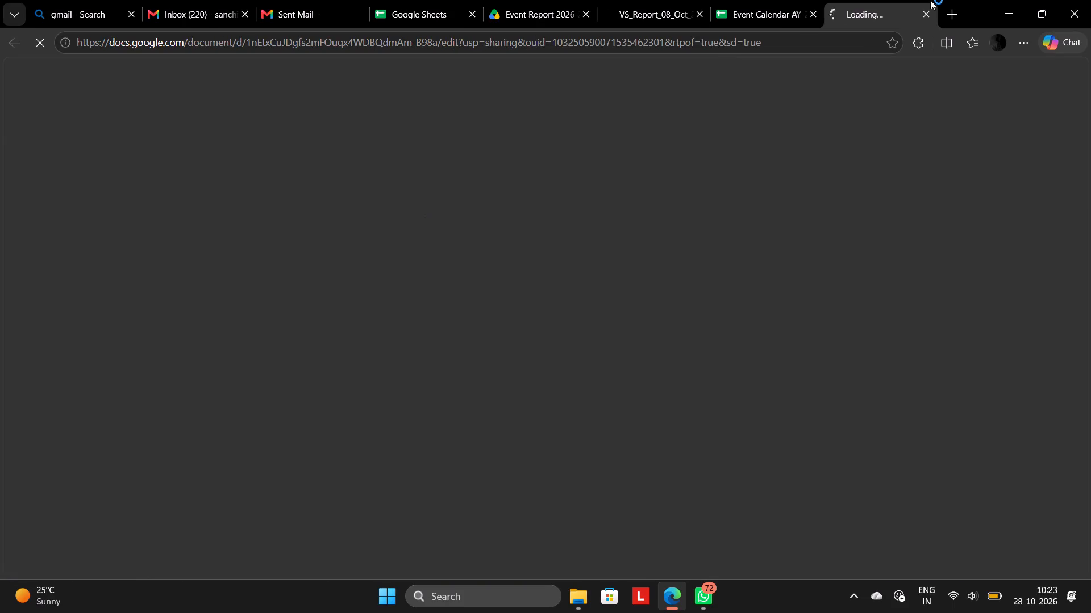
click(923, 12)
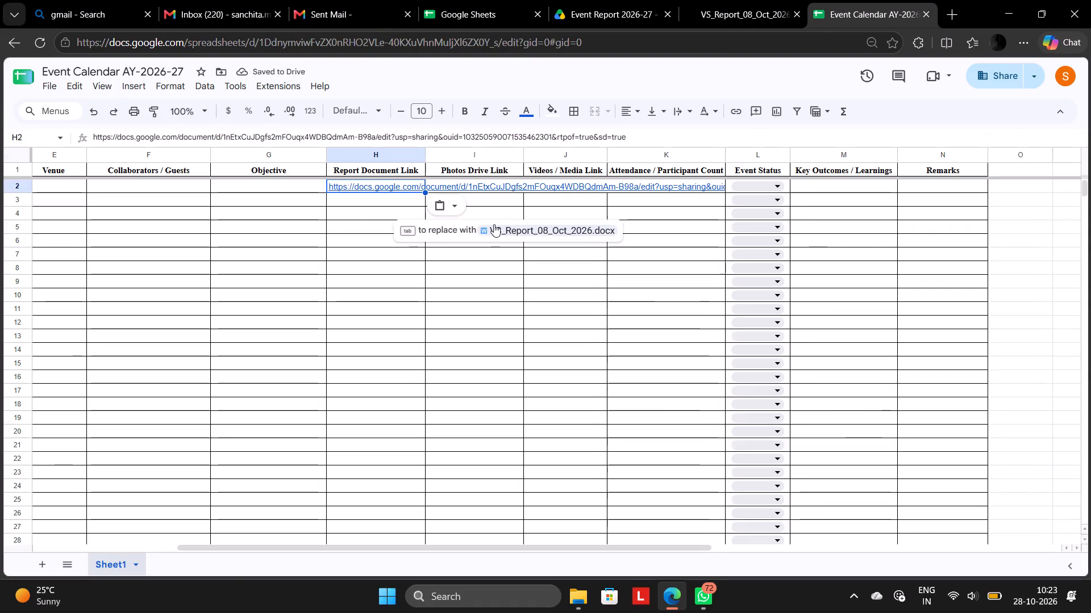
click(510, 229)
click(432, 296)
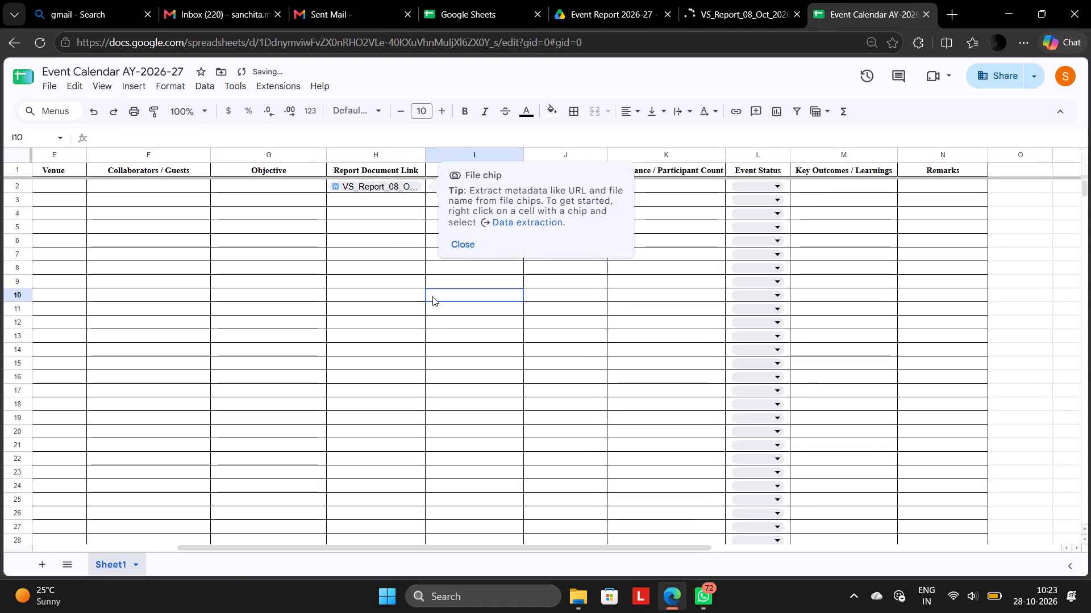
Enter serial numbers 1 and 2 in rows 2 and 3 of the Sr. No. column.
scroll(394, 234, right, 6)
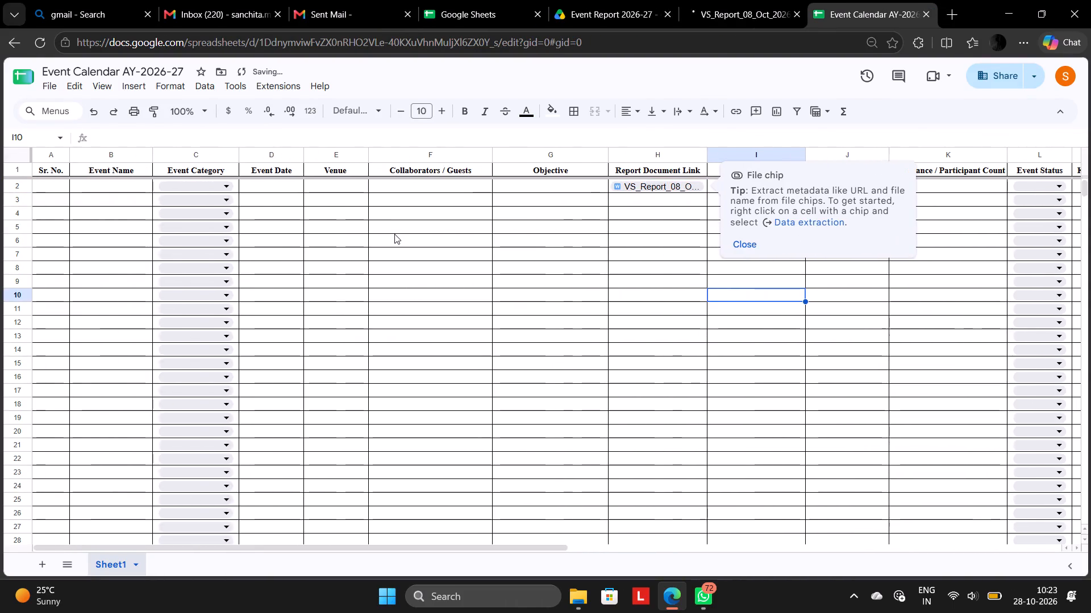
scroll(492, 205, right, 1)
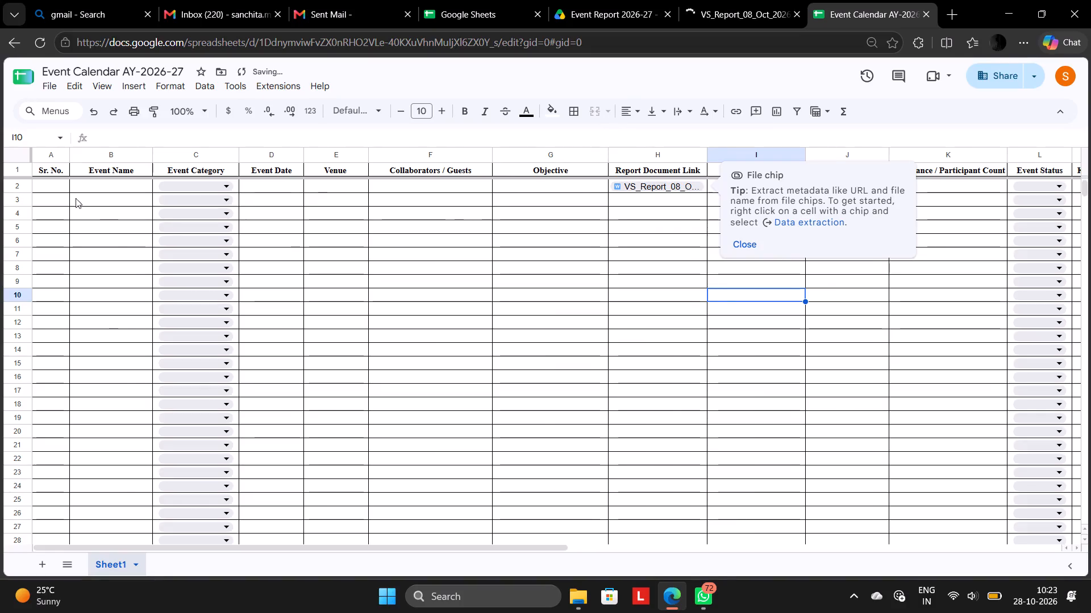
click(58, 190)
key(1)
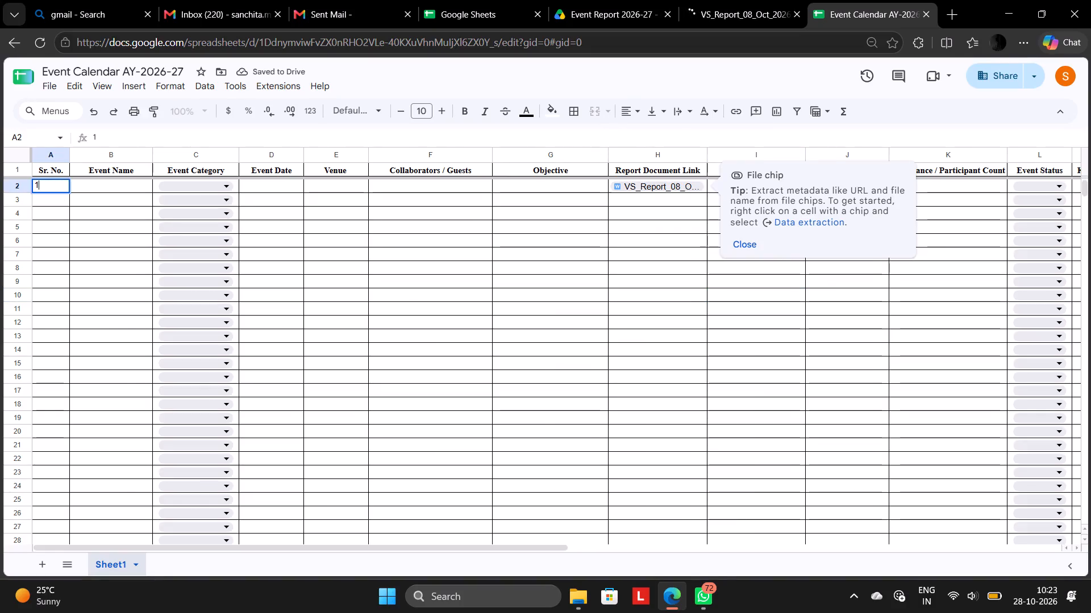
click(104, 182)
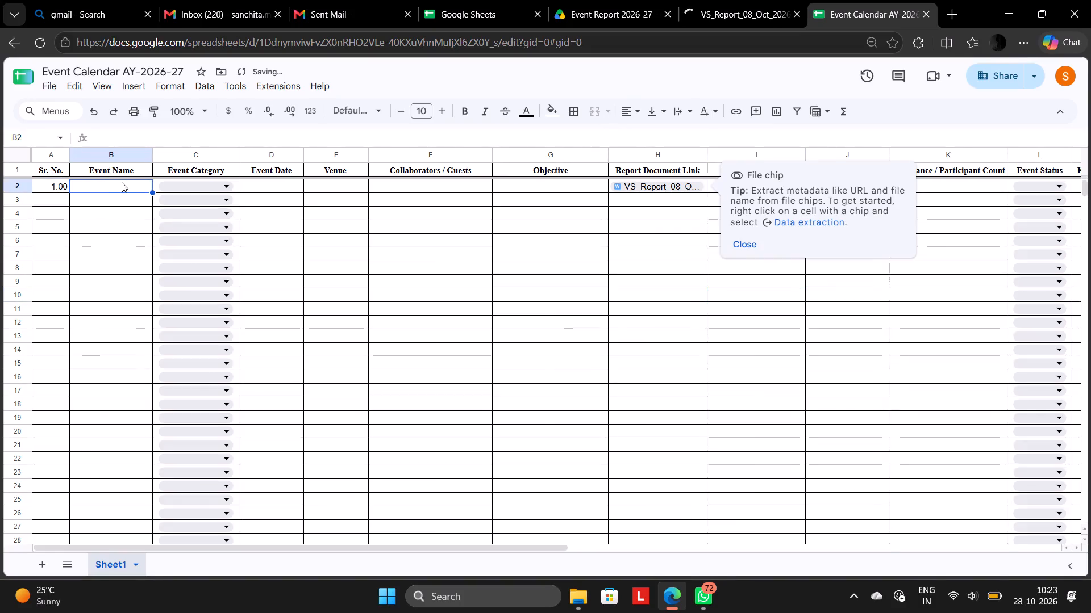
click(64, 188)
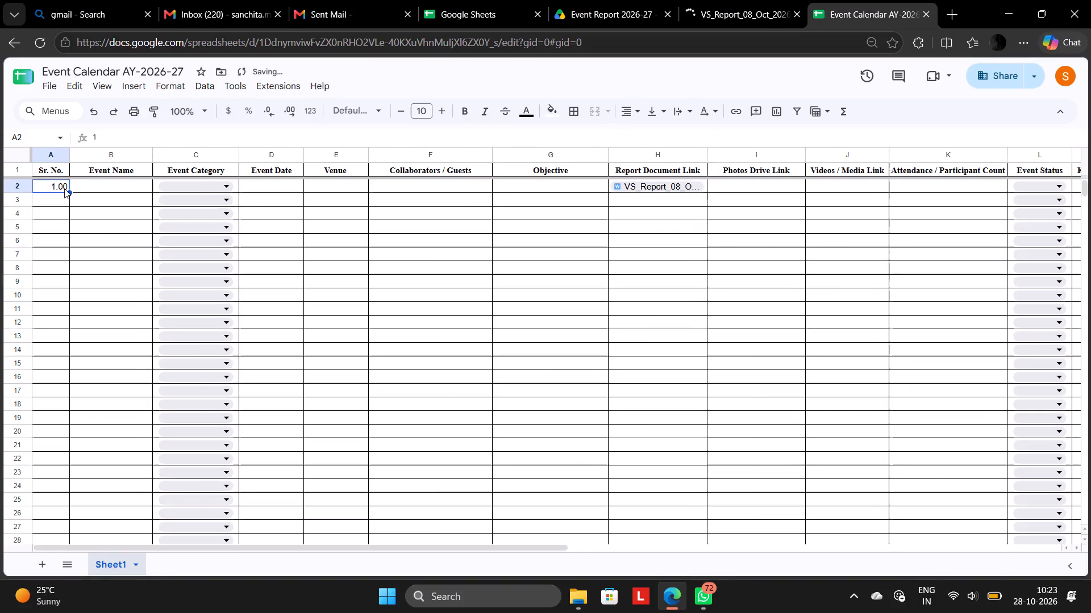
click(64, 188)
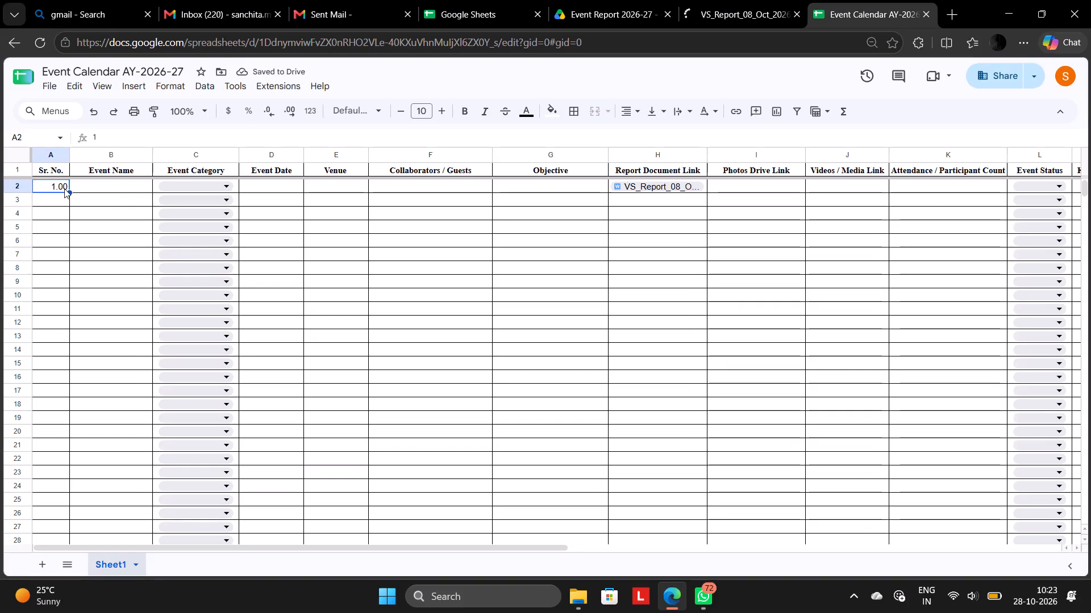
click(62, 200)
key(2)
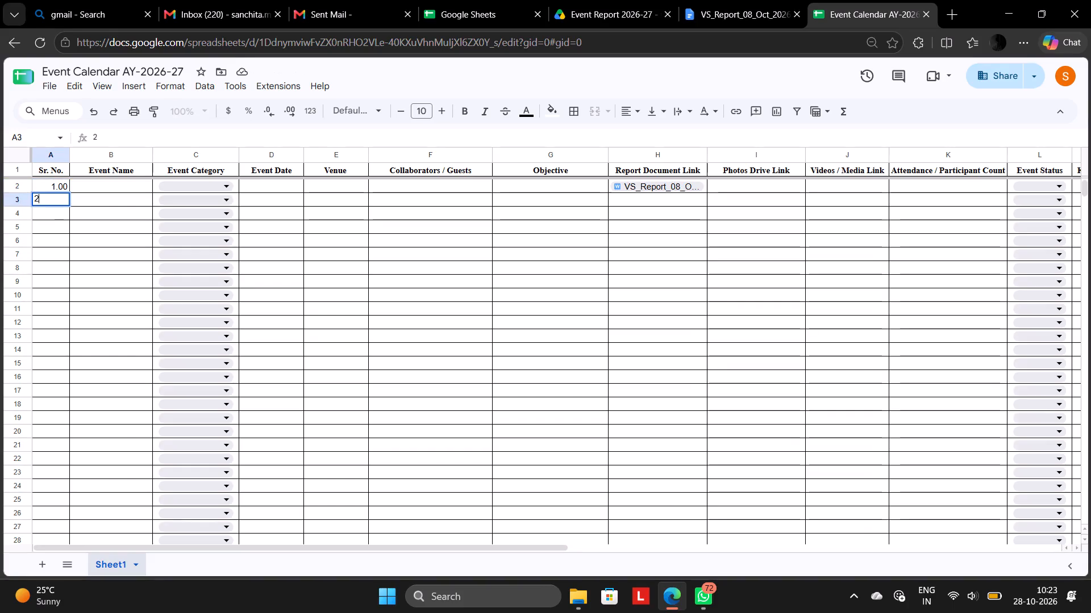
click(62, 200)
click(56, 217)
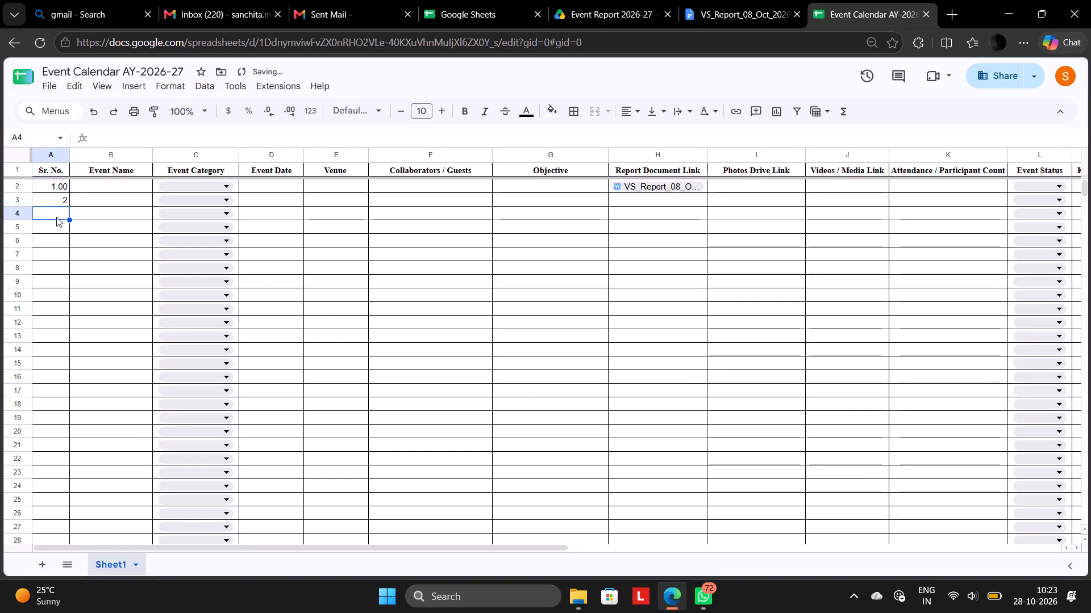
Set the number format of the serial number in row 2 to Automatic.
click(64, 188)
double_click(64, 188)
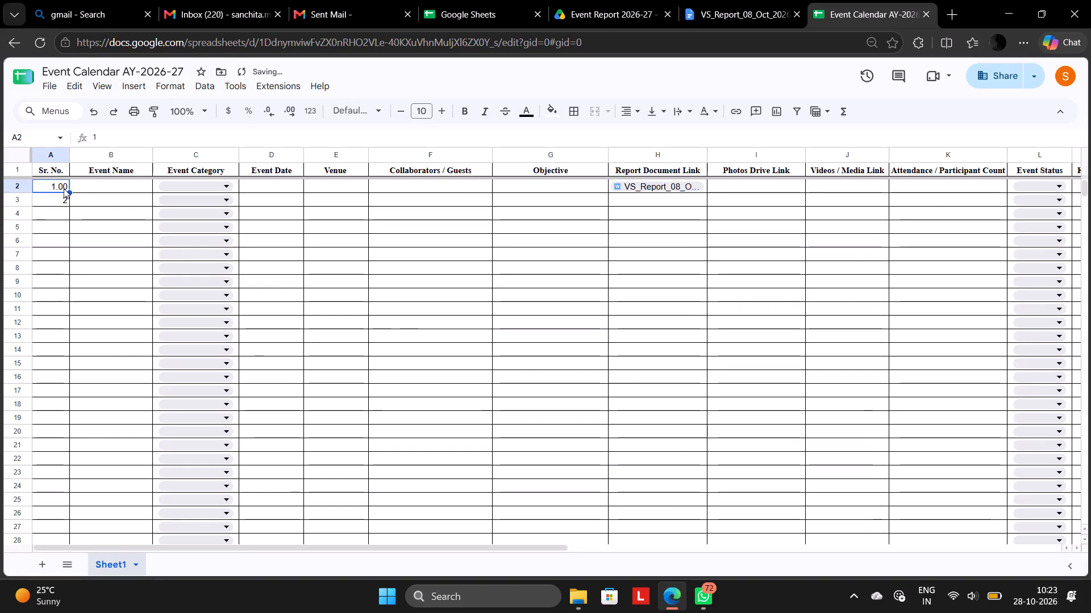
click(86, 185)
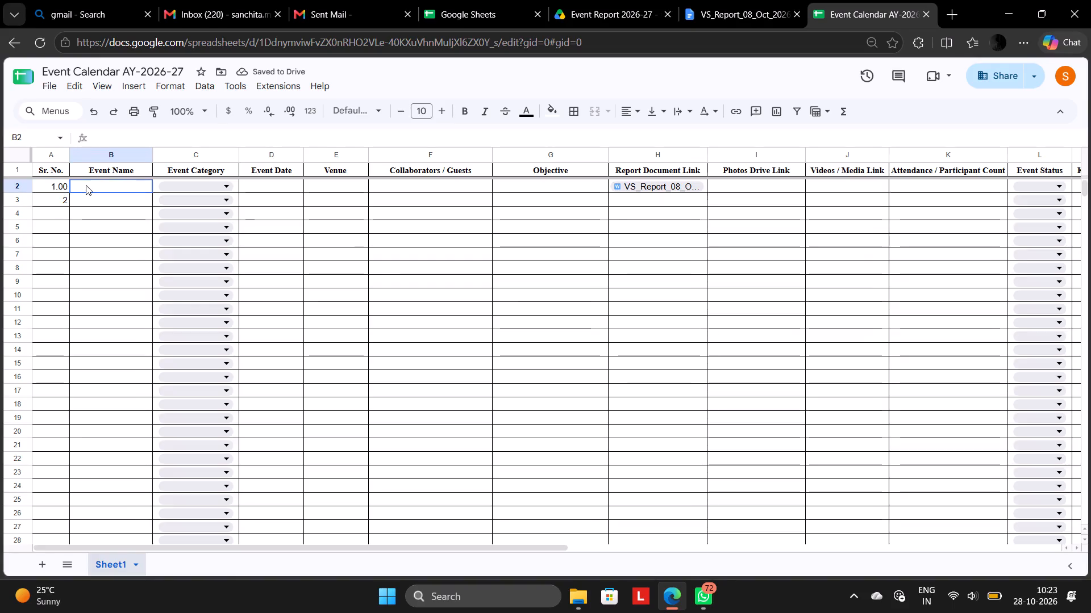
double_click(60, 186)
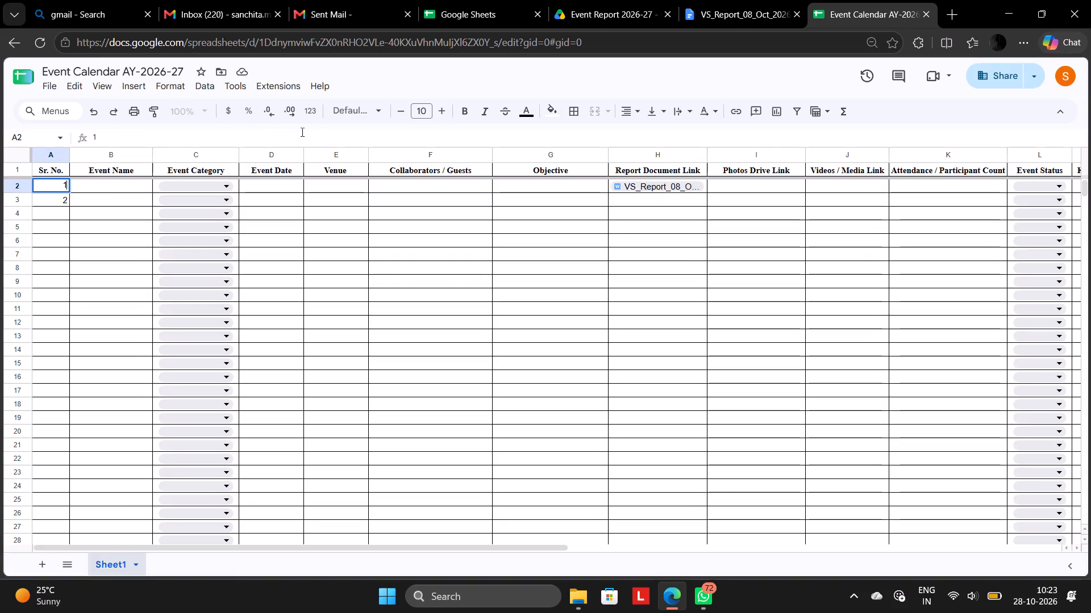
click(307, 112)
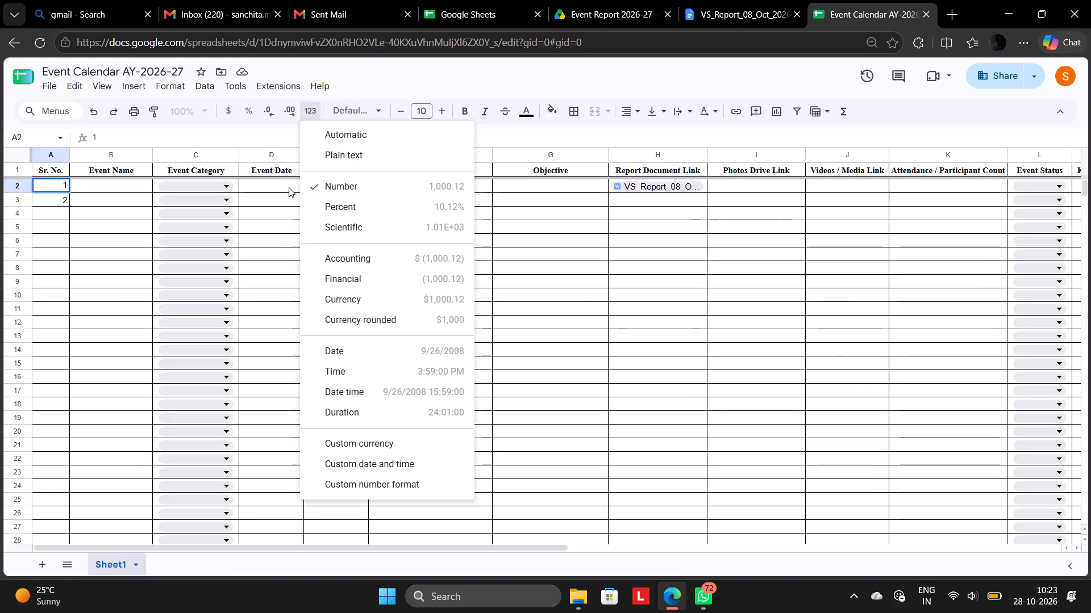
click(330, 136)
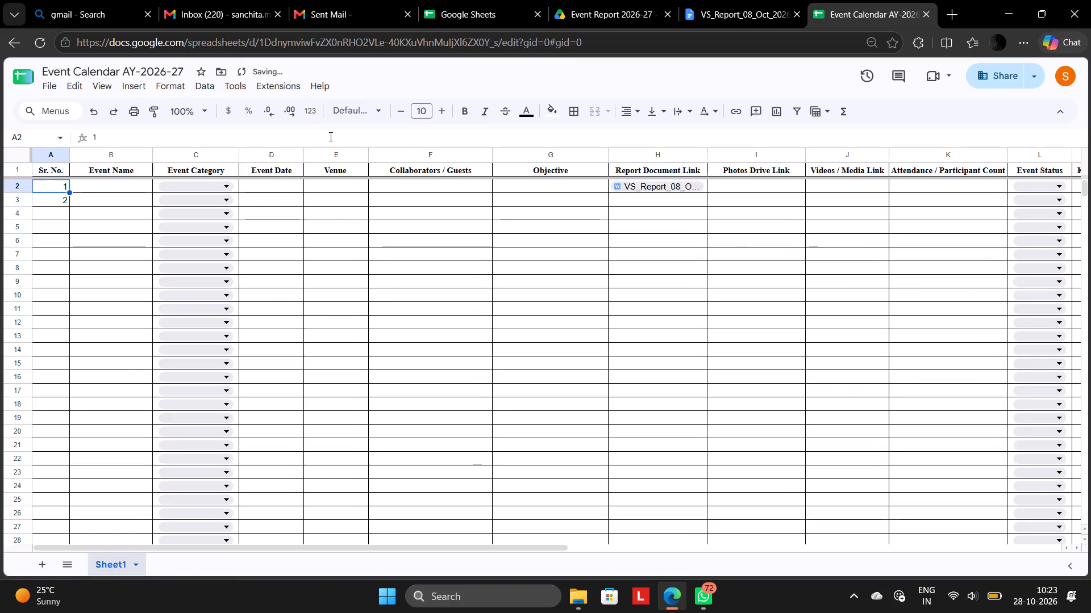
Clear the serial number 2 from row 3 of the Sr. No. column.
click(59, 217)
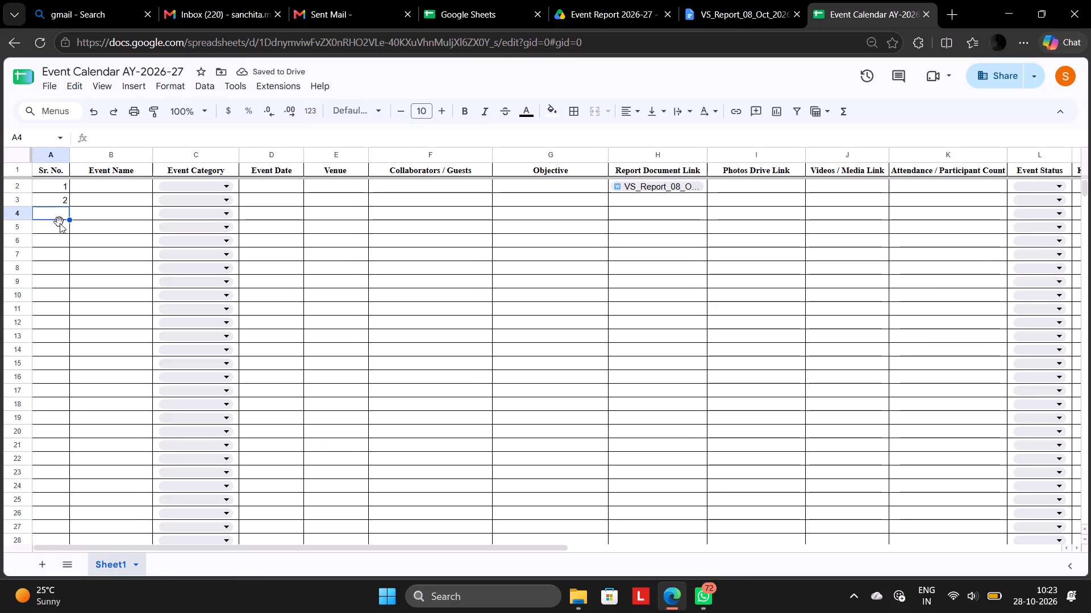
key(Return)
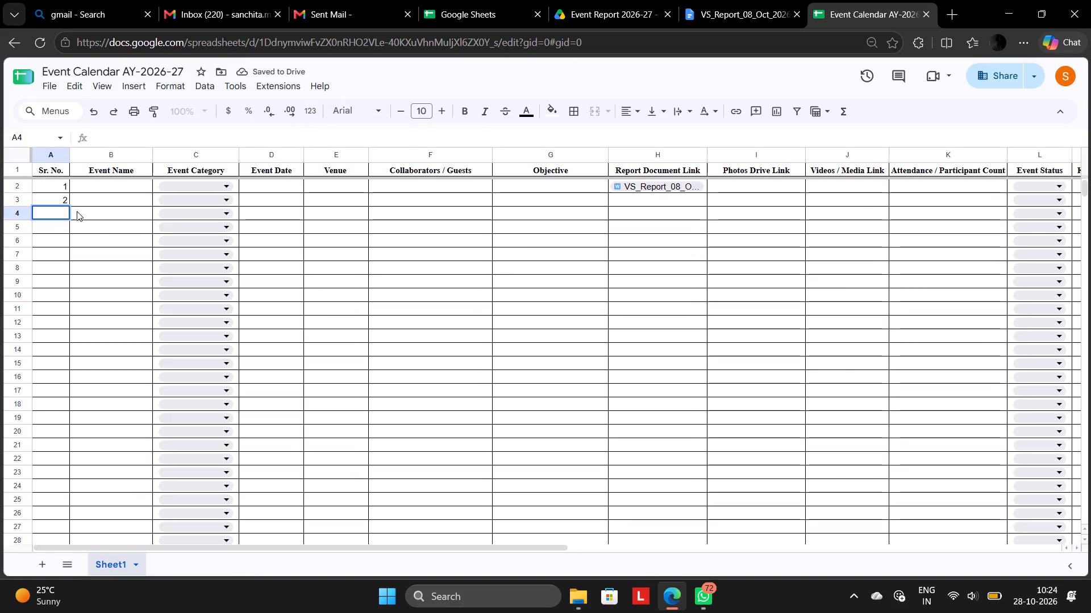
click(113, 186)
click(63, 200)
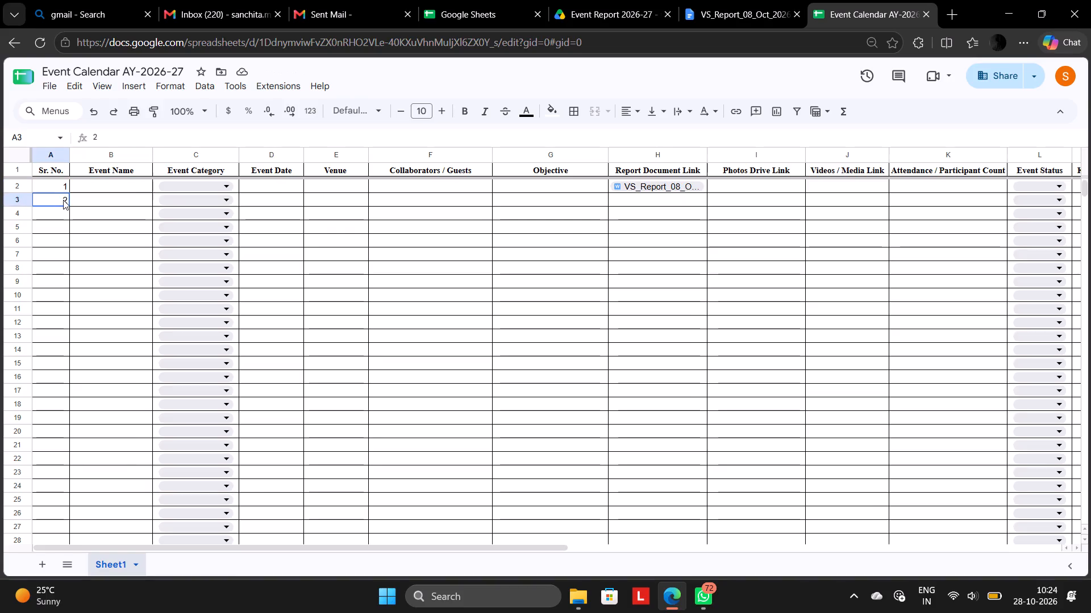
key(BackSpace)
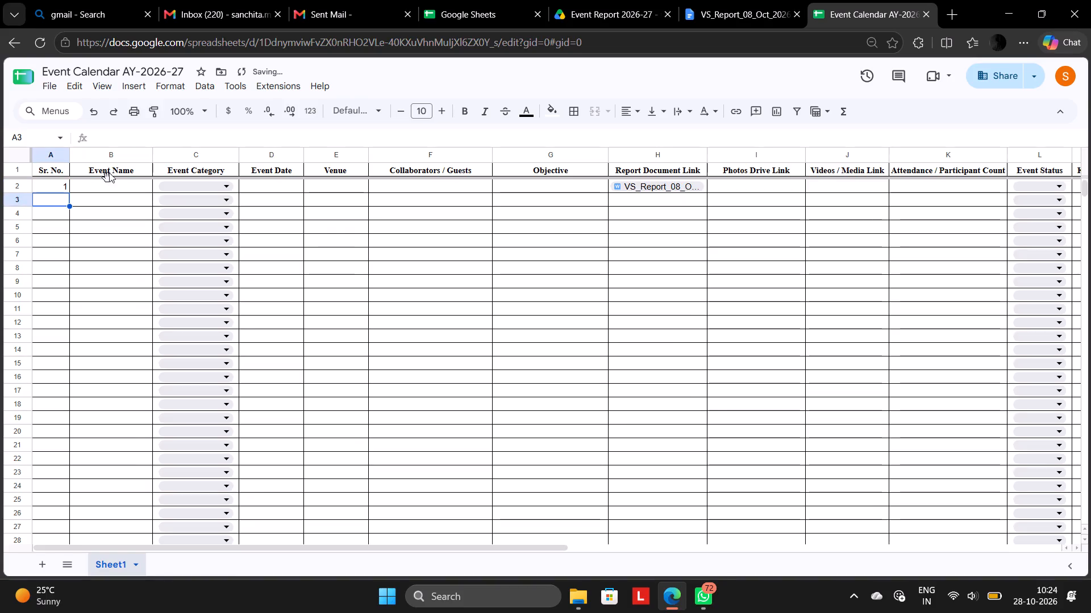
Set the Event Category of row 2 to Other.
click(103, 182)
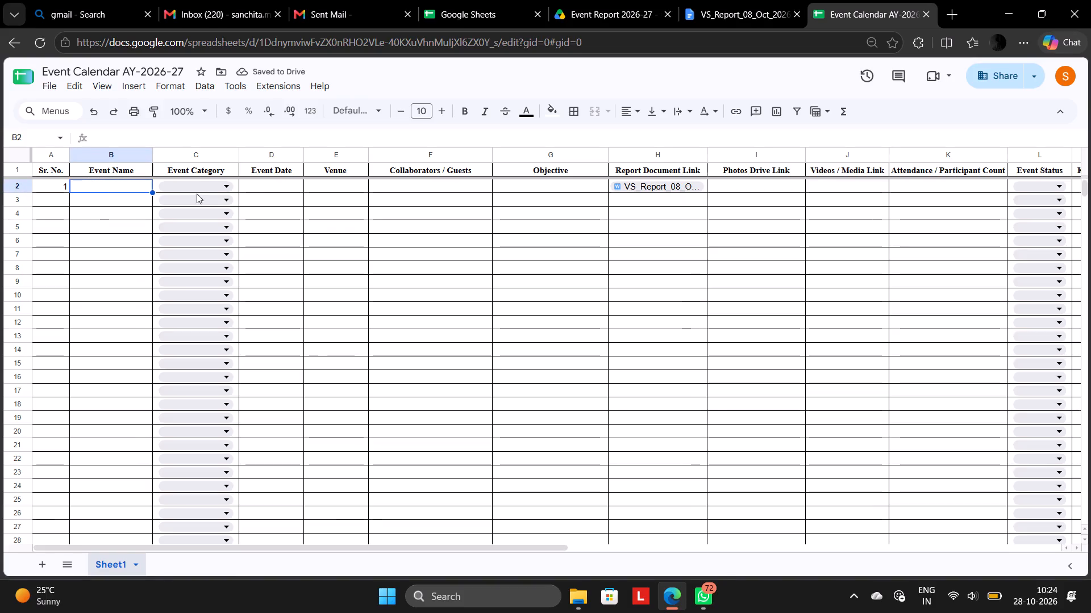
click(195, 184)
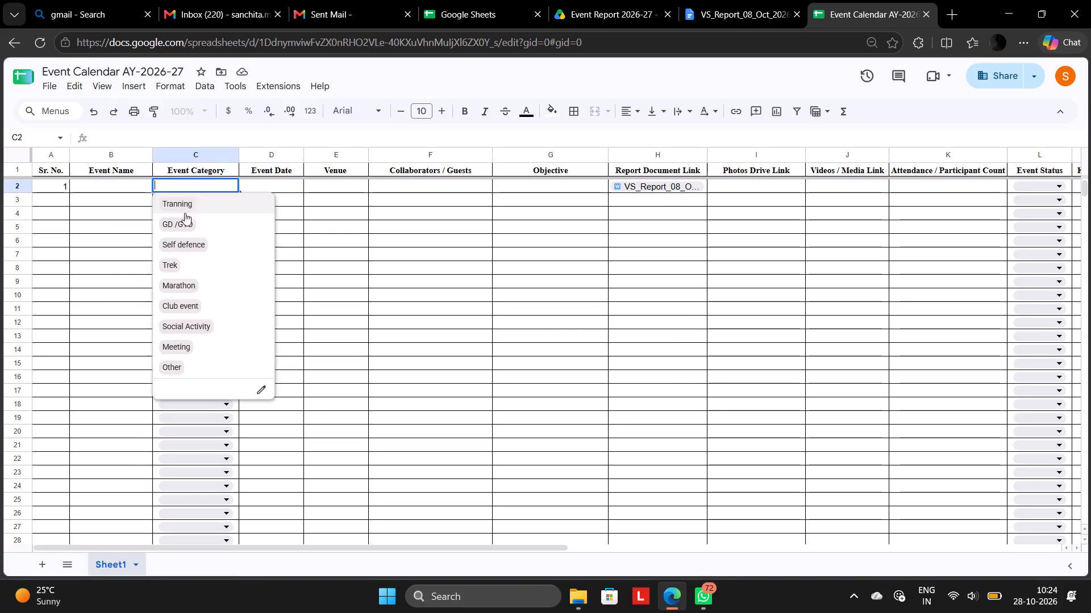
scroll(180, 318, down, 1)
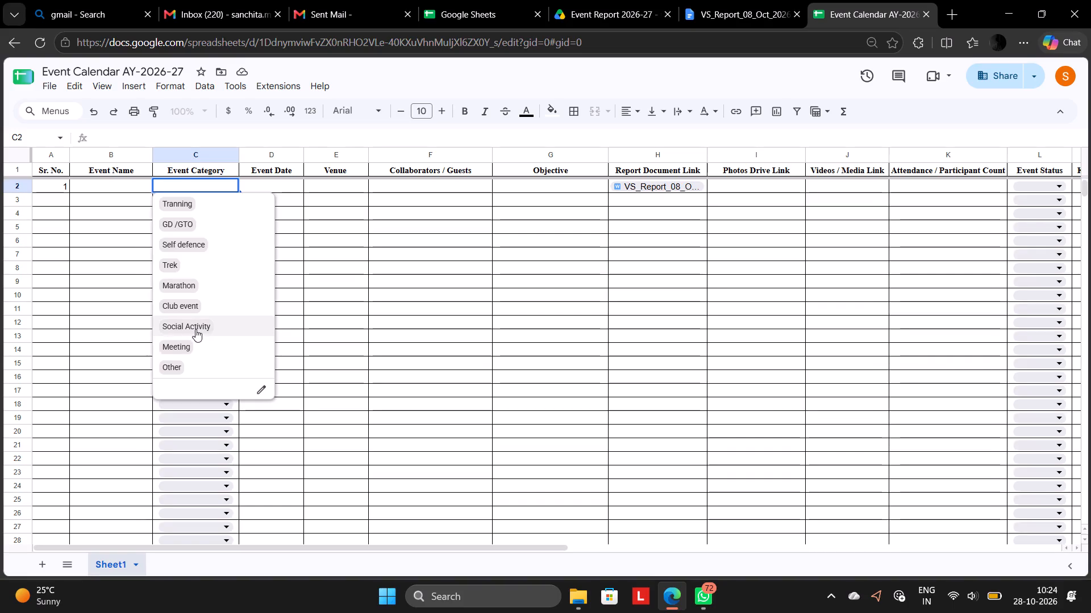
click(170, 369)
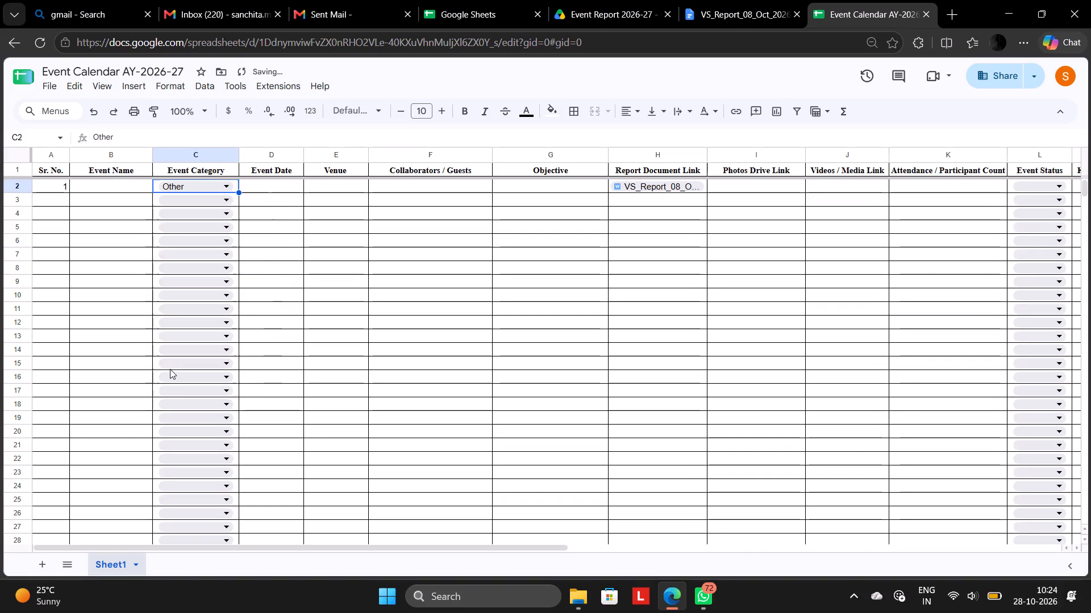
Enter 8/10/2026 as the Event Date in row 2.
click(278, 188)
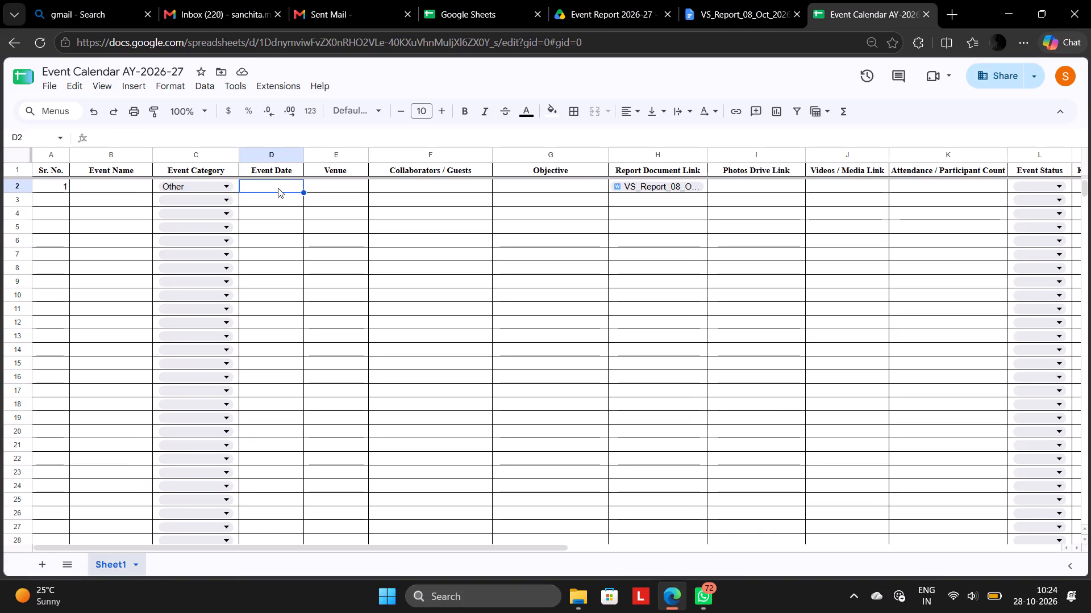
key(8)
text(/10)
text(/2026)
key(Down)
key(Down)
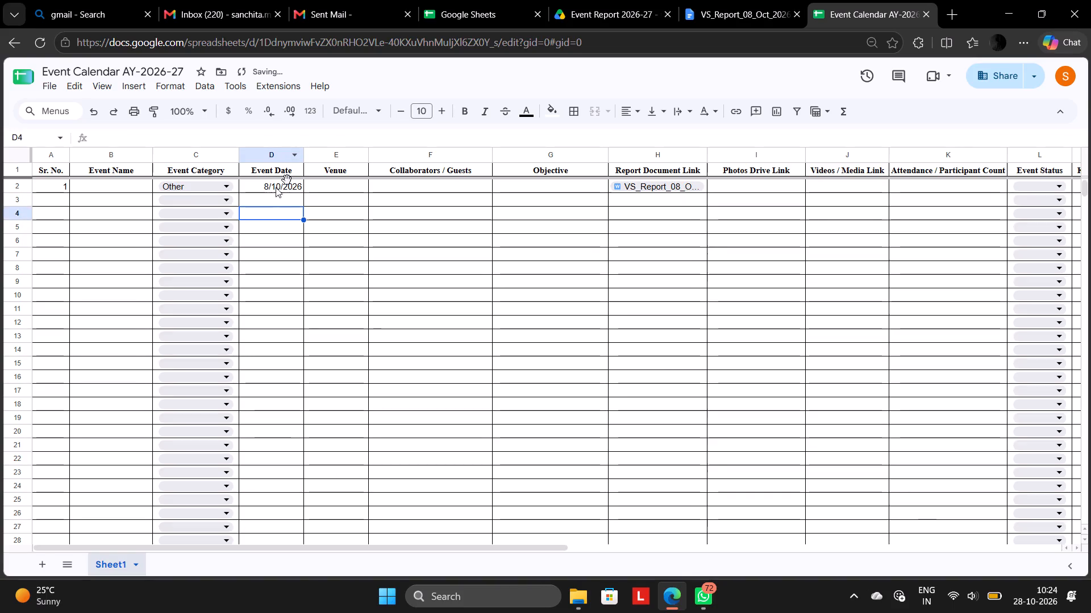
Enter a hyphen as the Venue in row 2.
click(328, 188)
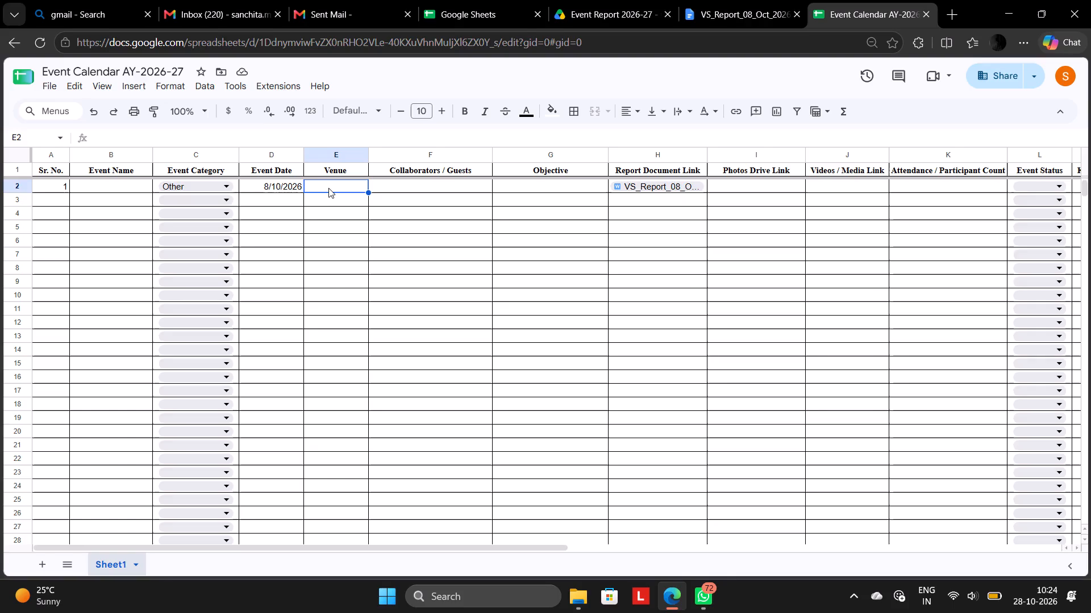
key(shift+o)
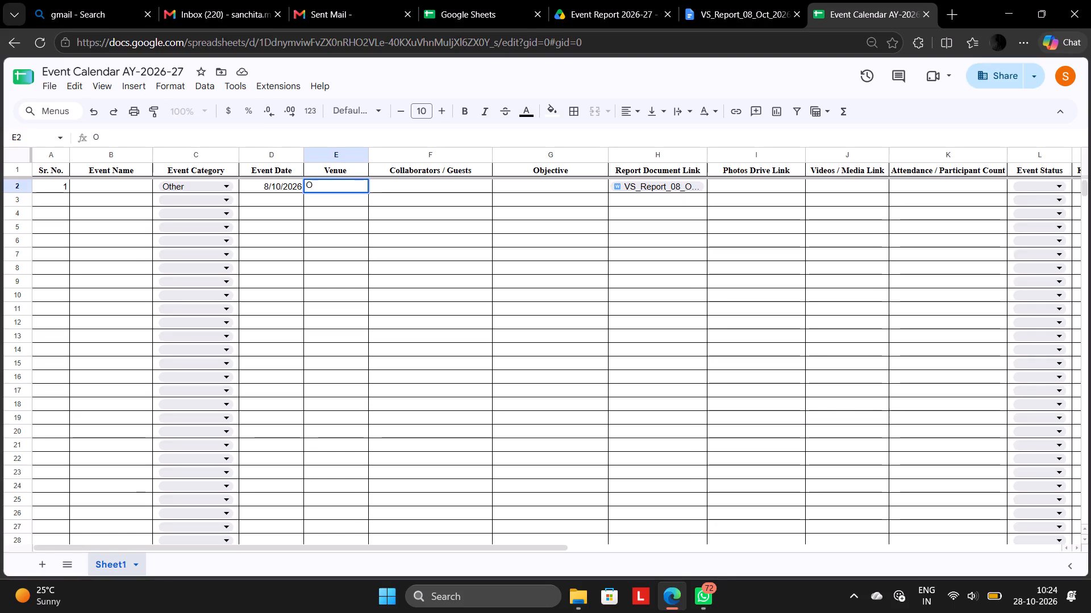
key(BackSpace)
key(minus)
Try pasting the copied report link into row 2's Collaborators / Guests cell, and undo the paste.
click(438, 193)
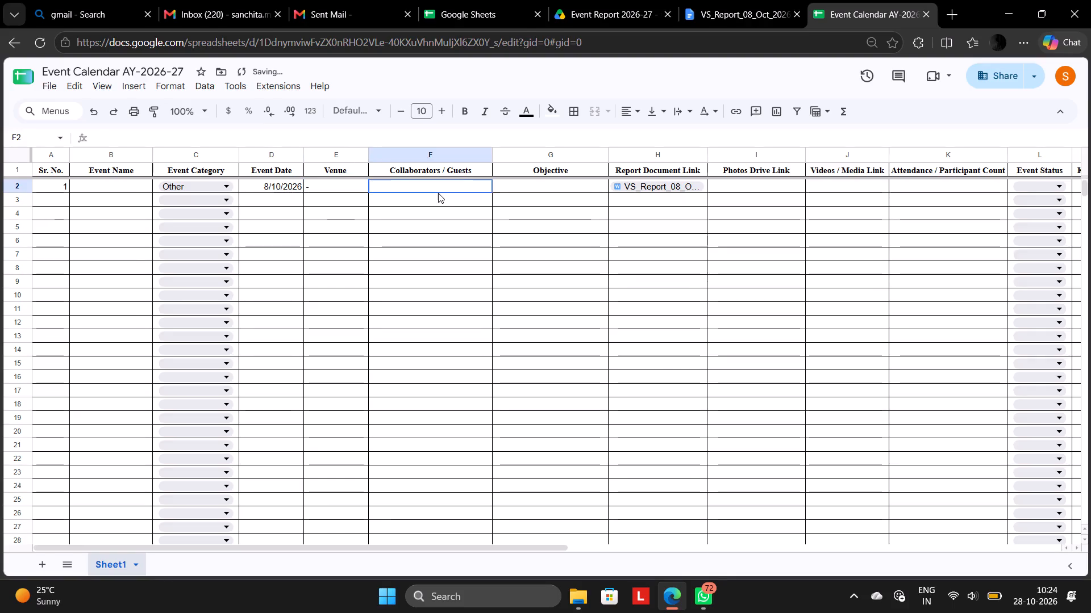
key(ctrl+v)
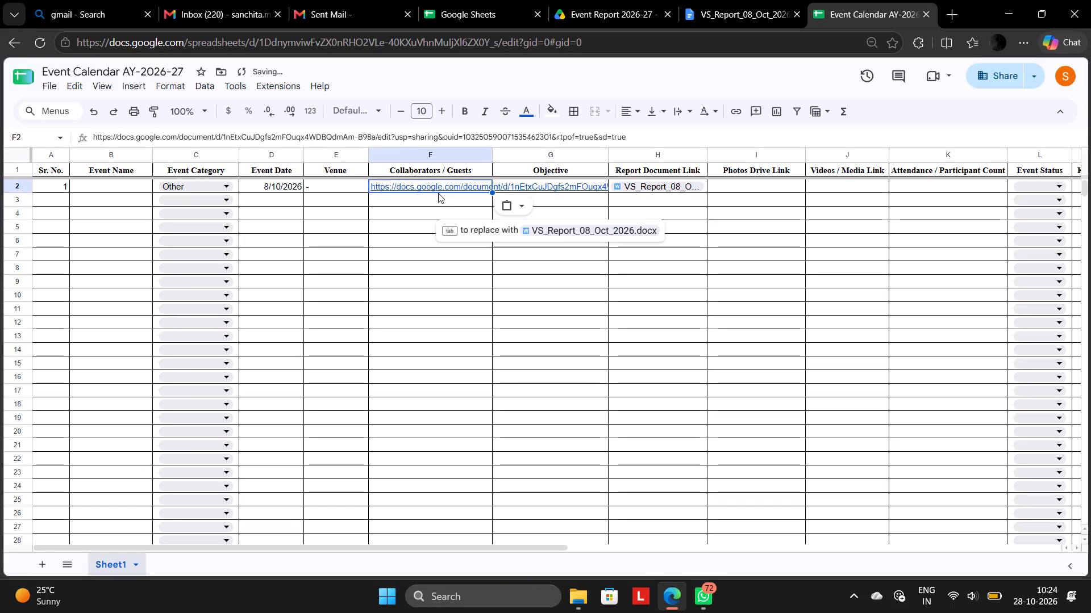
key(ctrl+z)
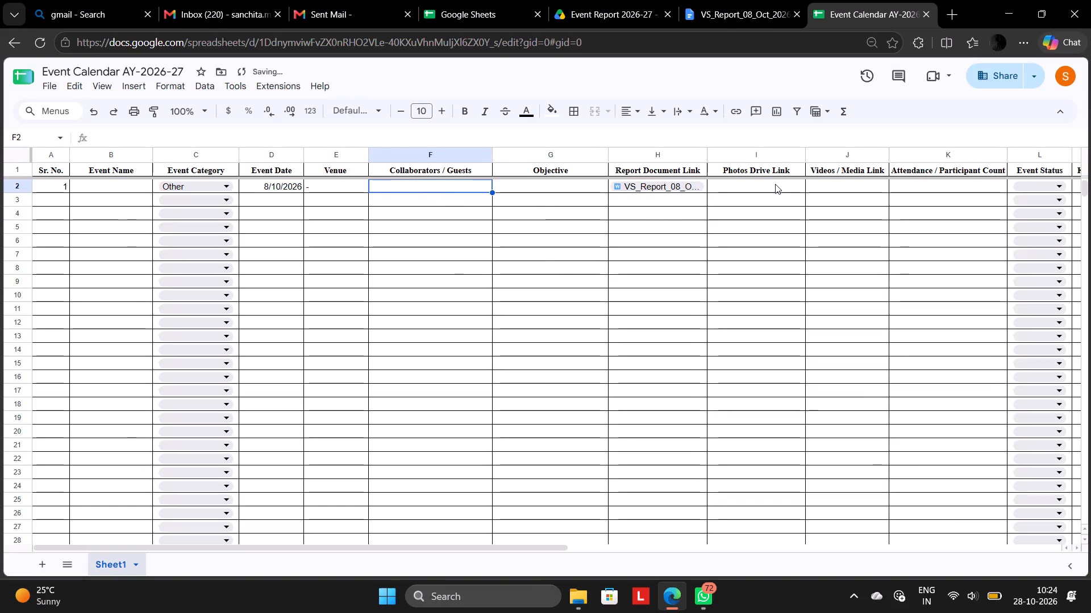
Set the Event Status of row 2 to completed.
click(775, 184)
click(760, 188)
scroll(760, 188, left, 1)
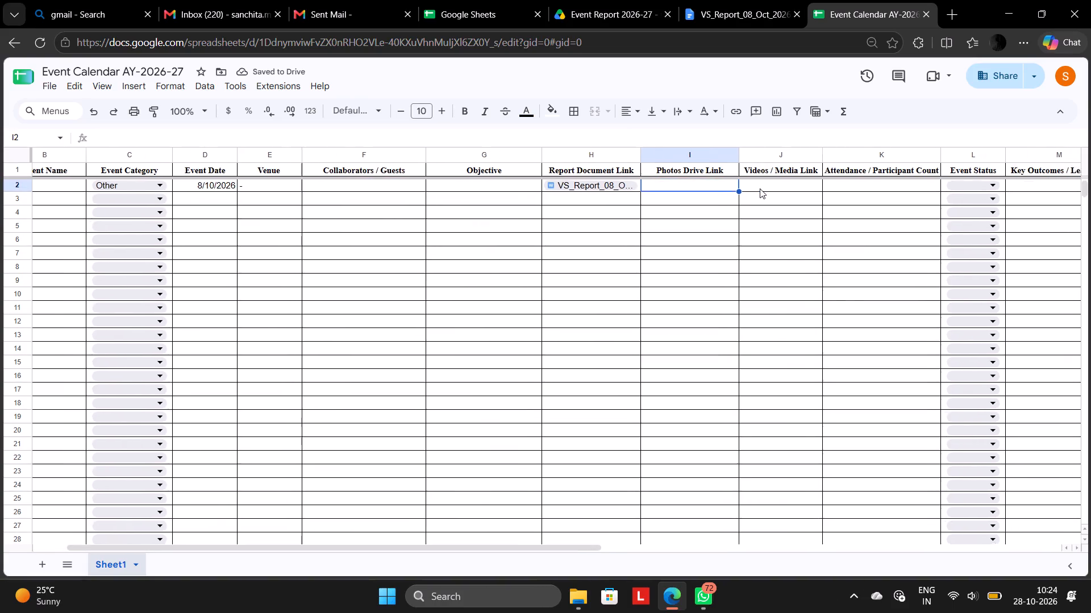
scroll(760, 188, left, 3)
click(859, 187)
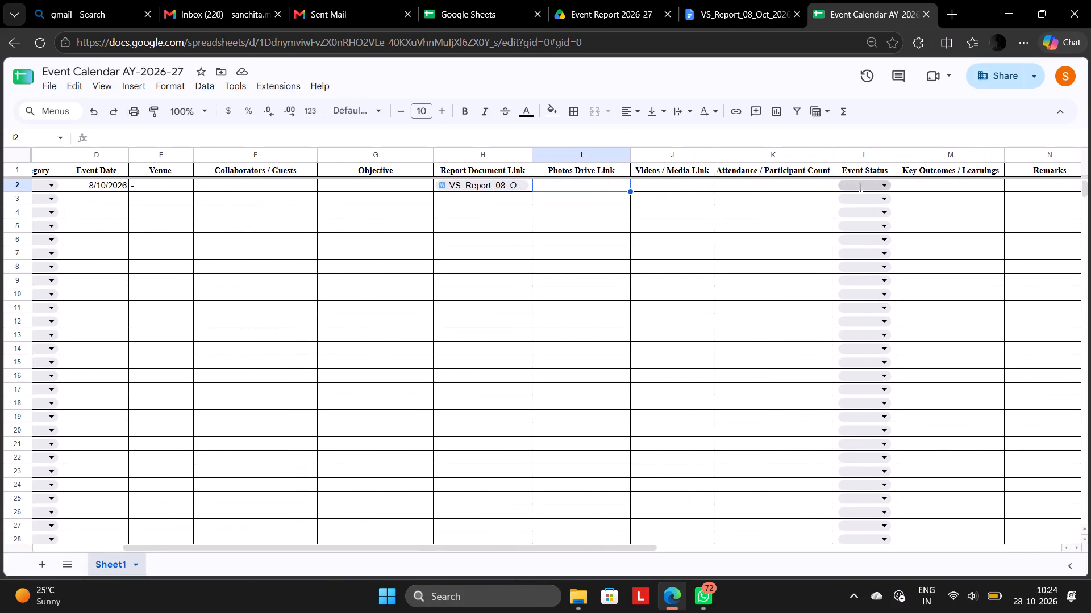
click(860, 250)
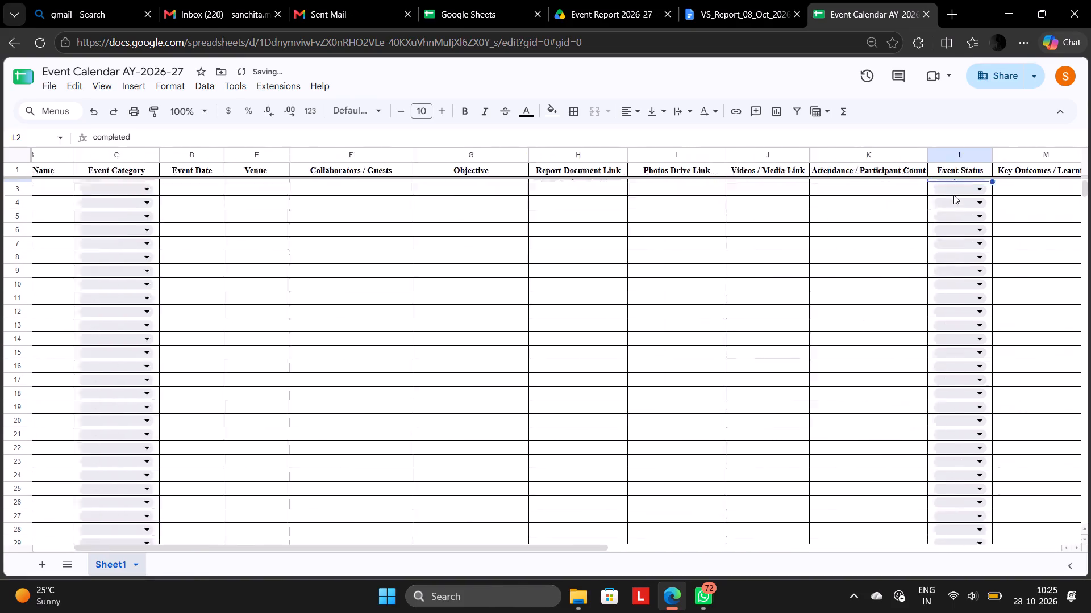
Open the dropdown rule of row 2's Event Category cell for editing and add a new item named Session.
scroll(953, 195, right, 1)
scroll(628, 328, up, 5)
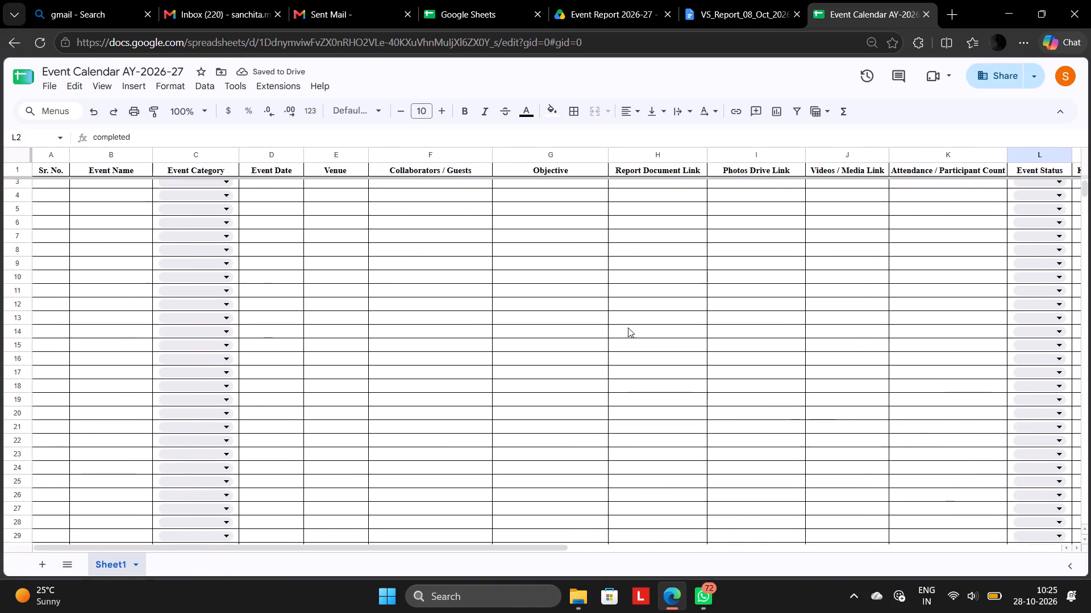
click(210, 184)
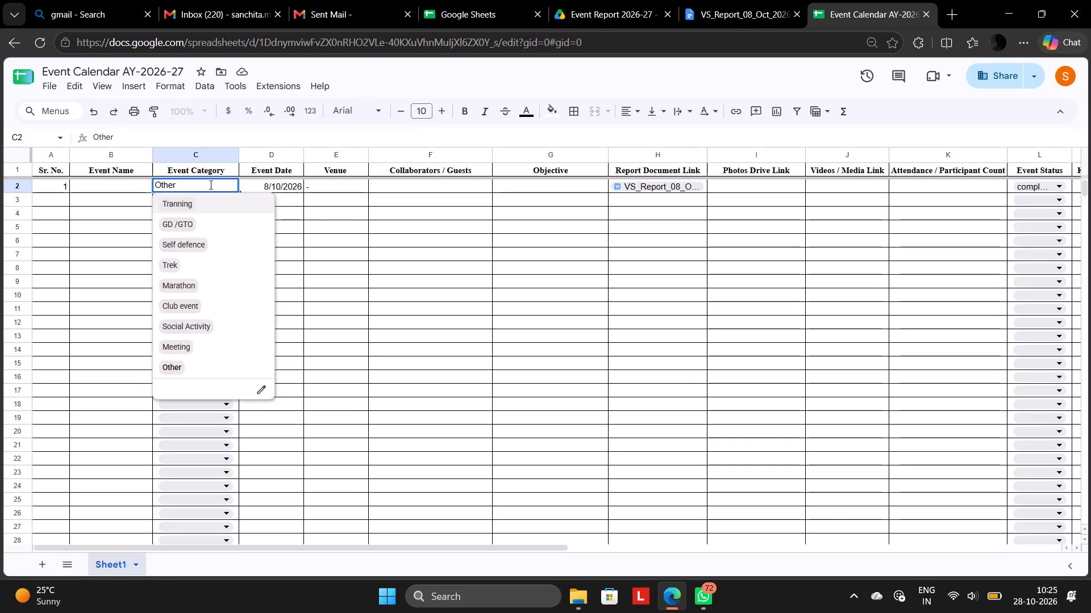
click(267, 386)
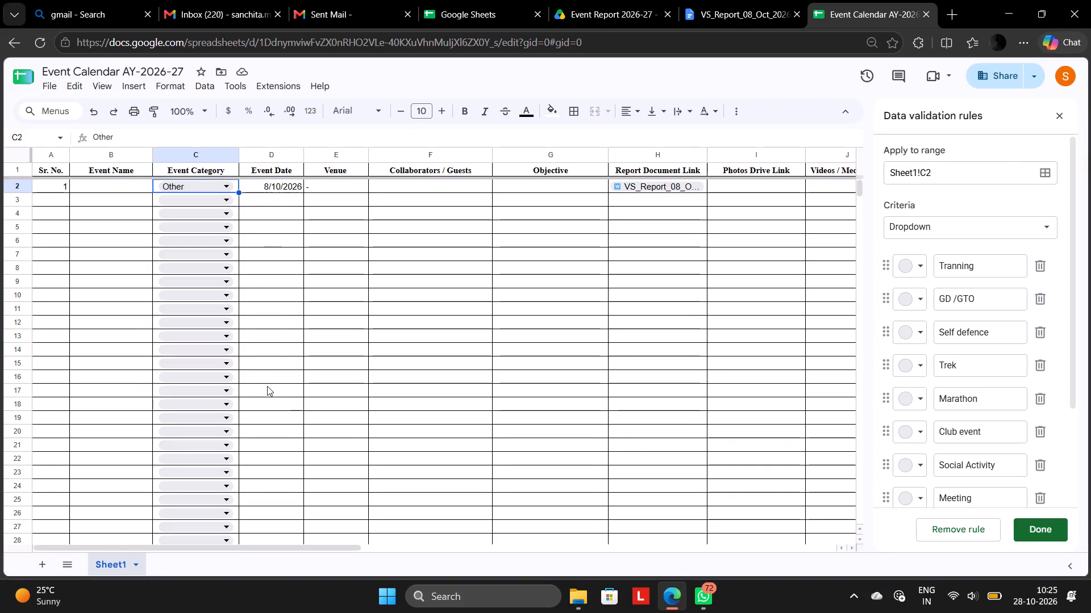
scroll(1064, 269, down, 3)
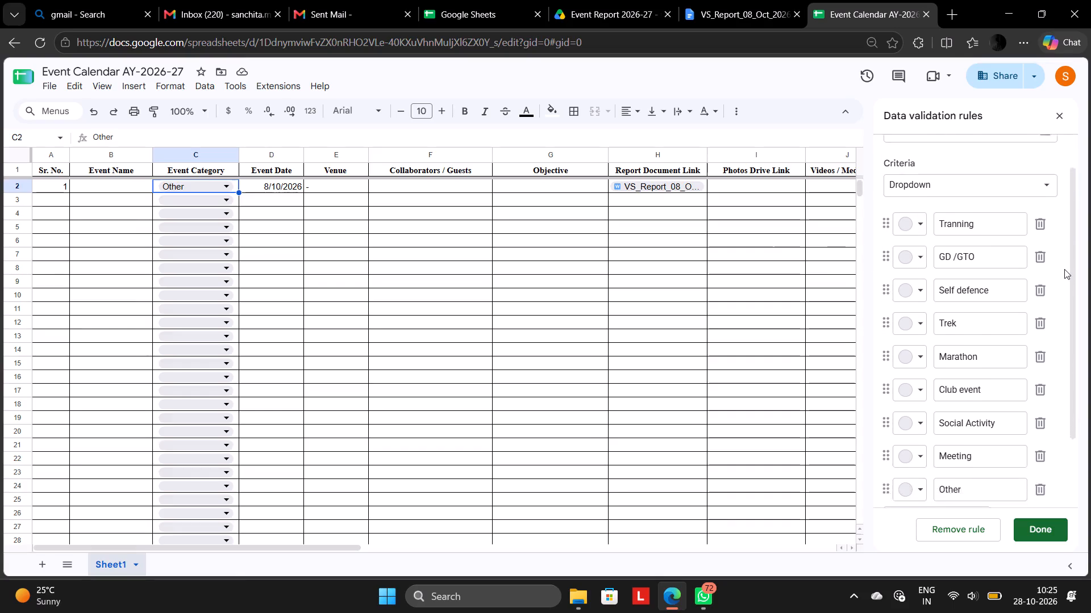
scroll(1064, 269, down, 2)
click(920, 431)
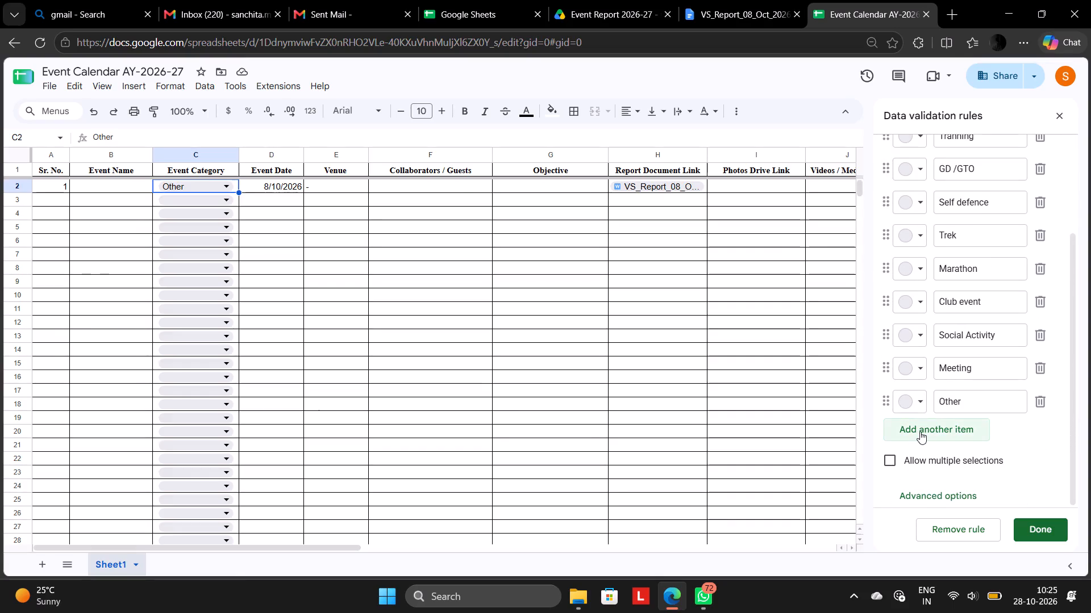
text(Sess)
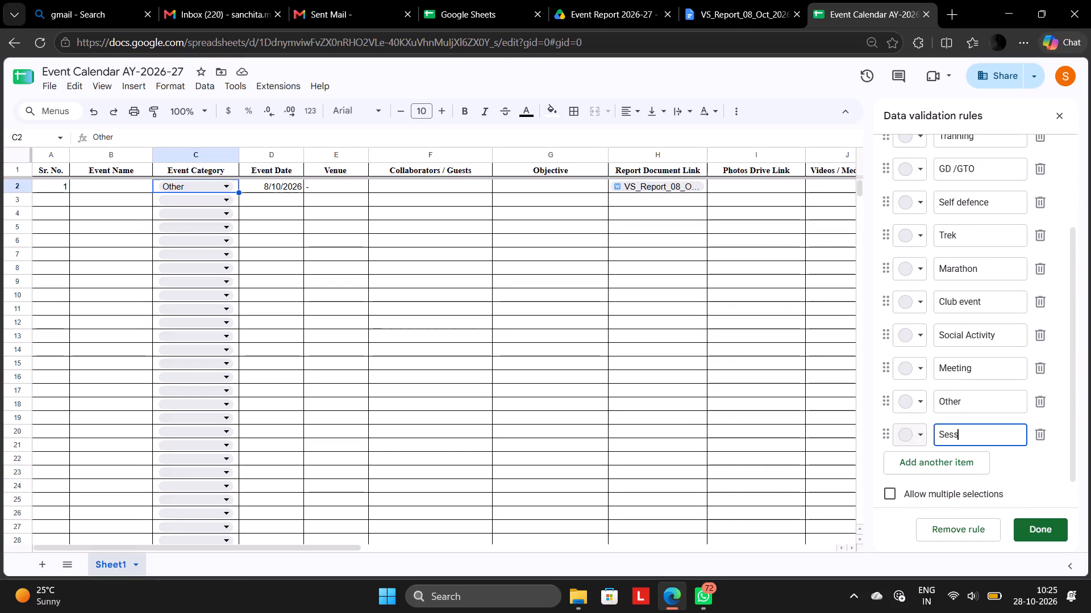
text(ion)
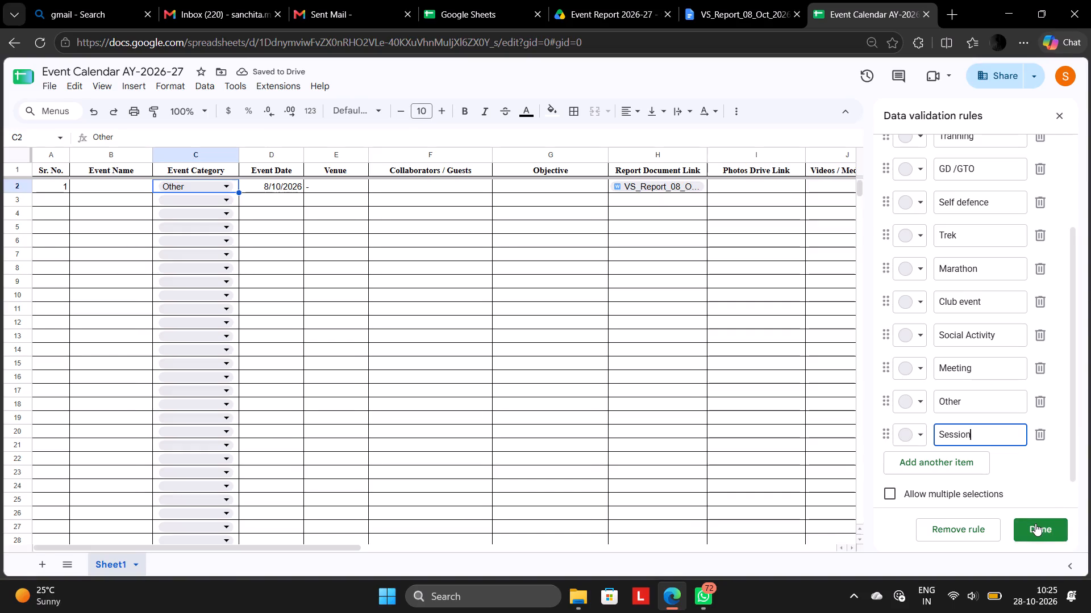
click(921, 434)
click(1019, 452)
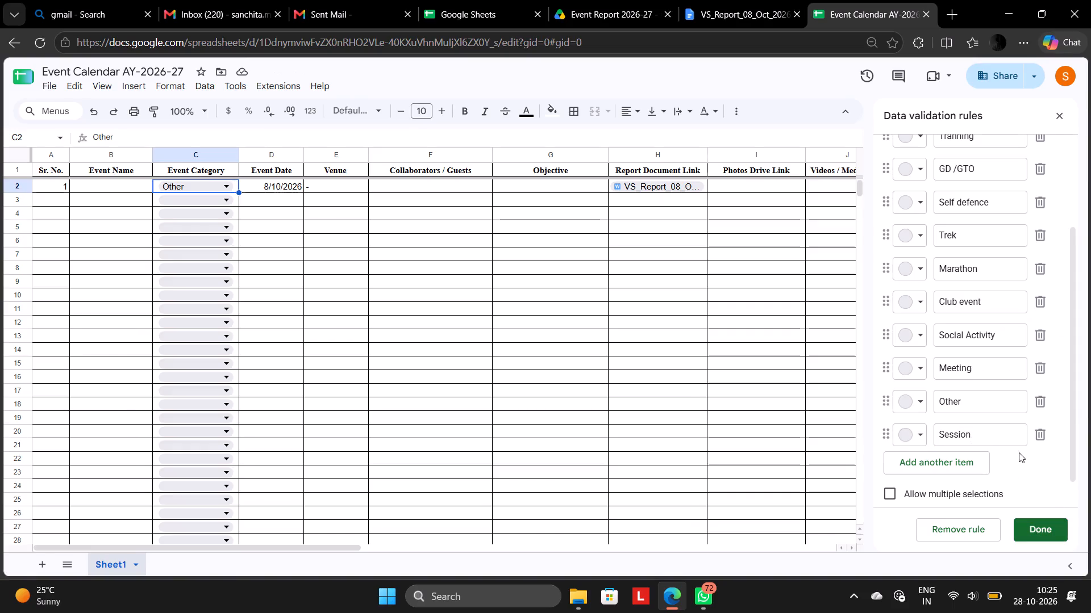
Swap the last two dropdown items so Session comes before Other, and apply the rule change to all matching dropdowns.
drag(1010, 438, 1007, 407)
drag(963, 398, 934, 400)
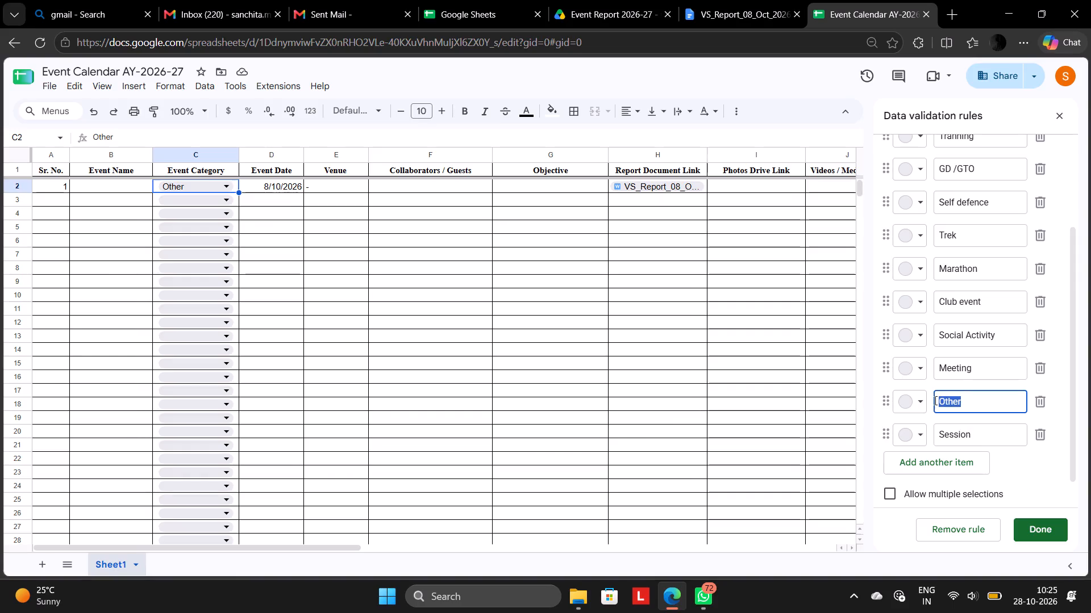
key(ctrl+c)
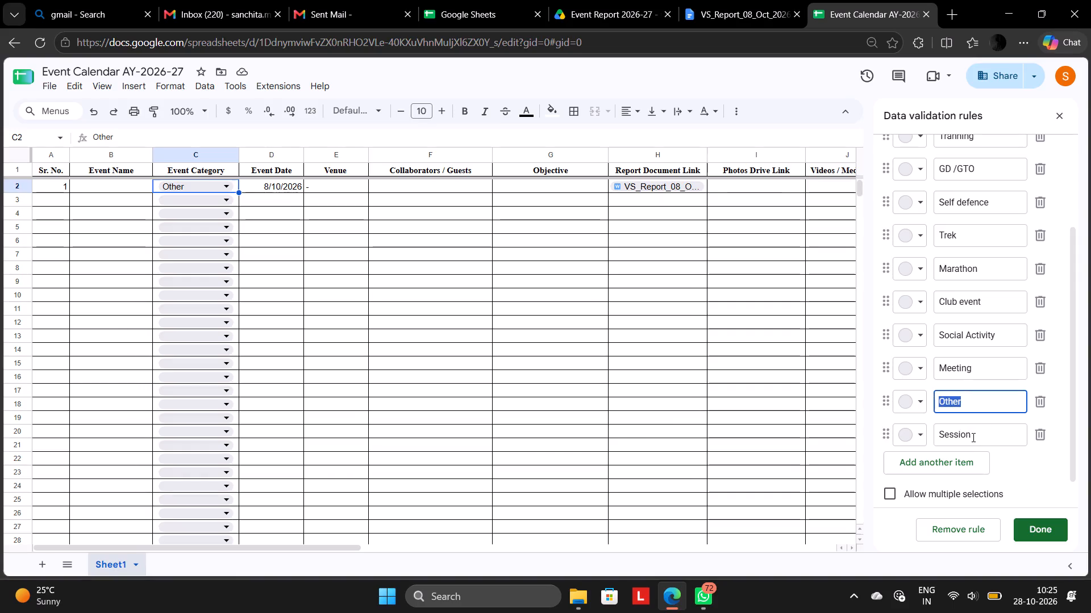
key(ctrl+x)
click(951, 407)
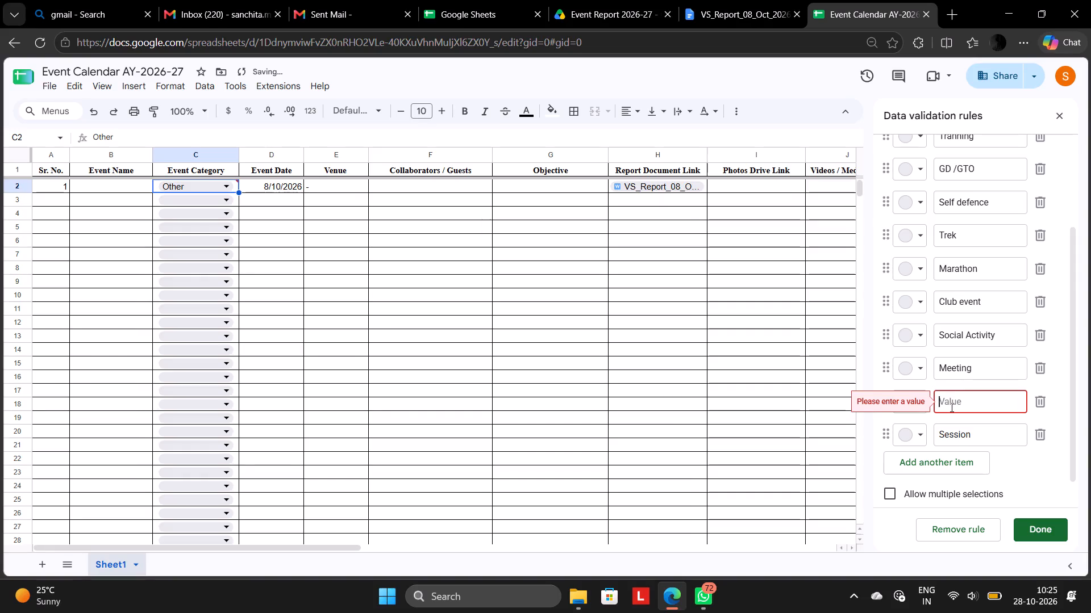
text(Se)
text(ssion)
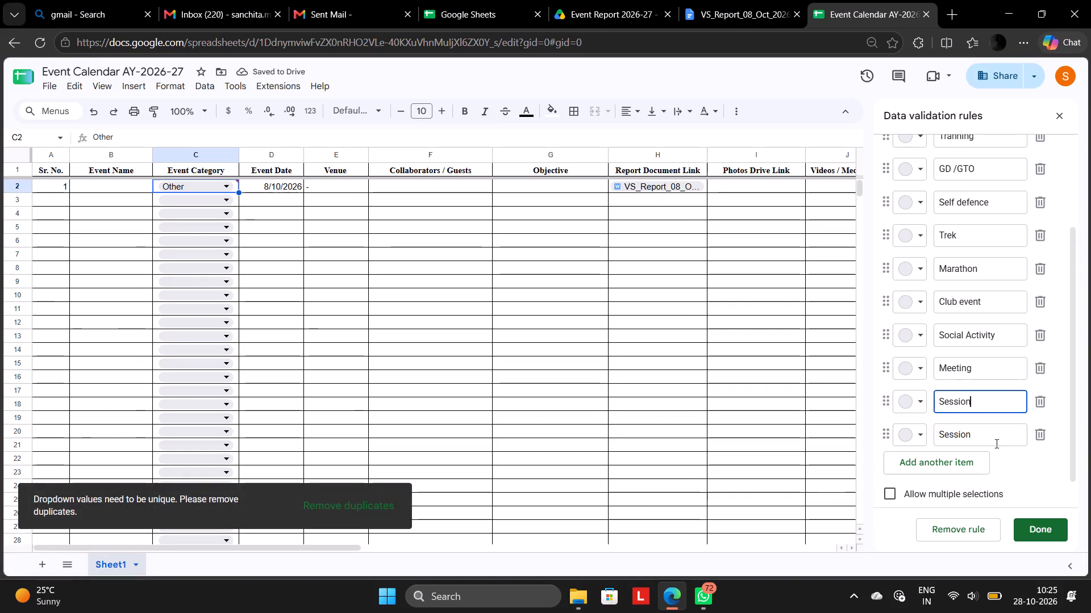
drag(979, 433, 914, 430)
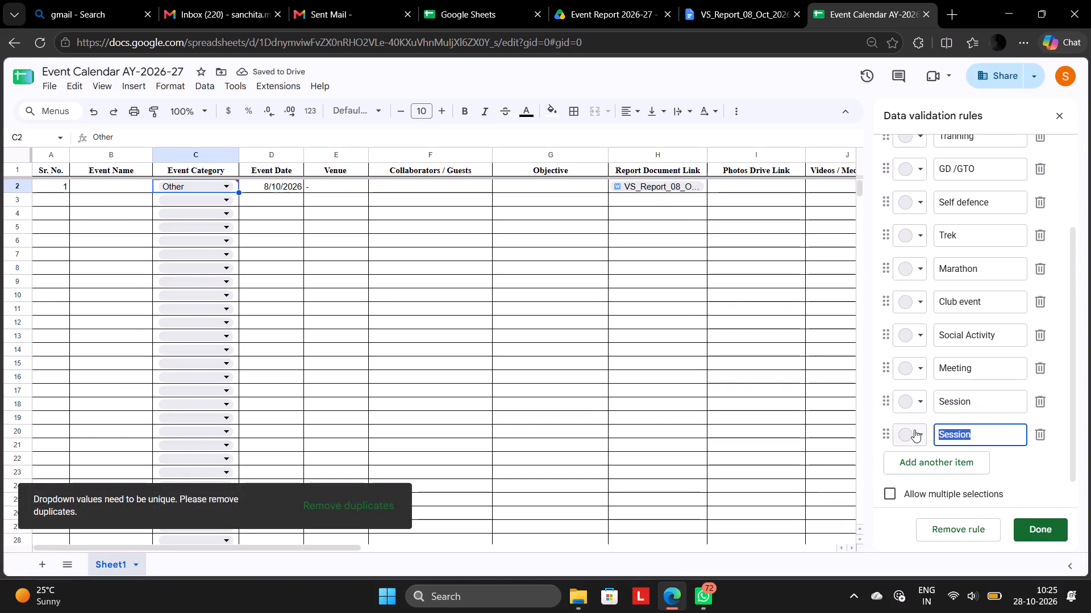
key(ctrl+v)
click(1031, 530)
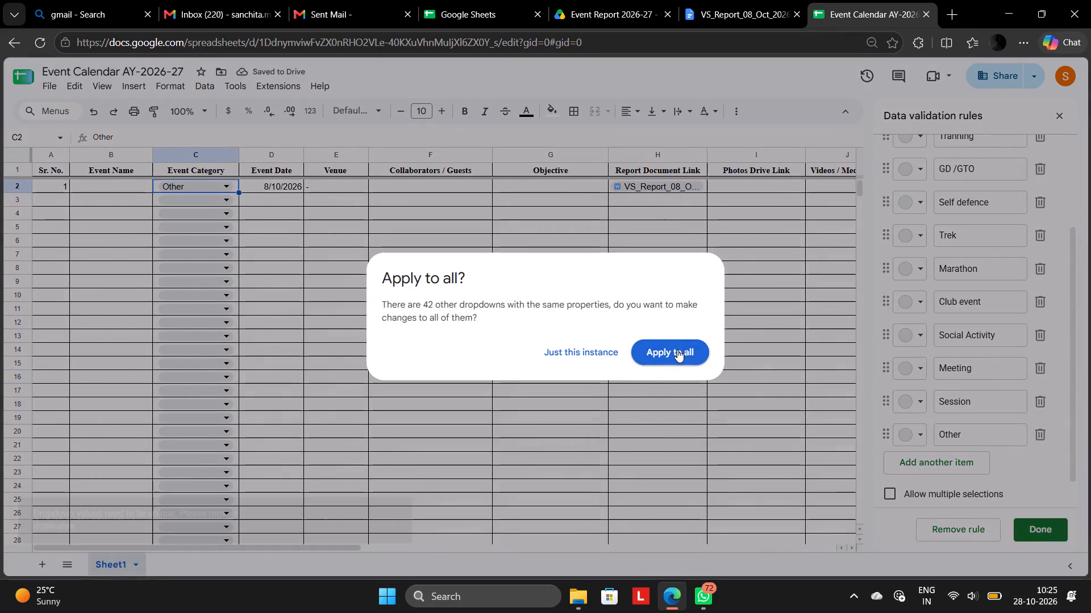
click(677, 350)
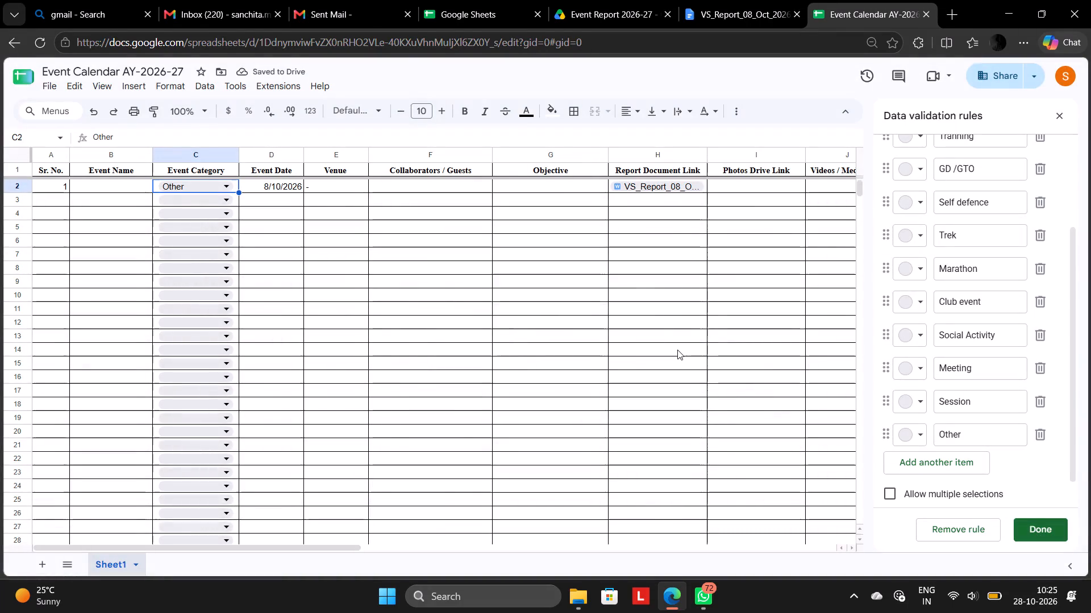
Set the Event Category of row 2 to Session.
click(210, 187)
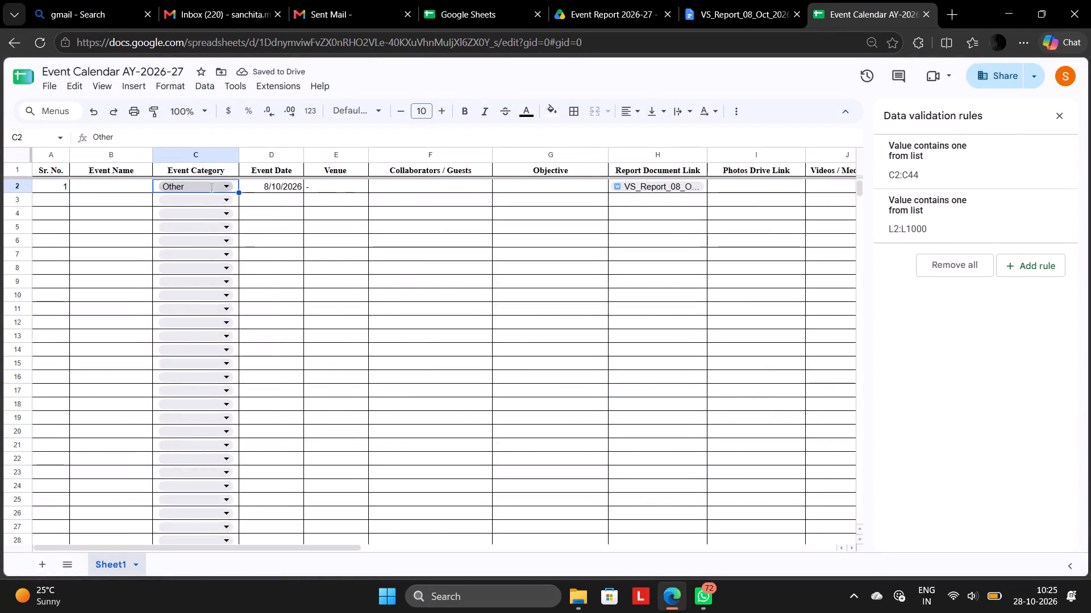
click(178, 367)
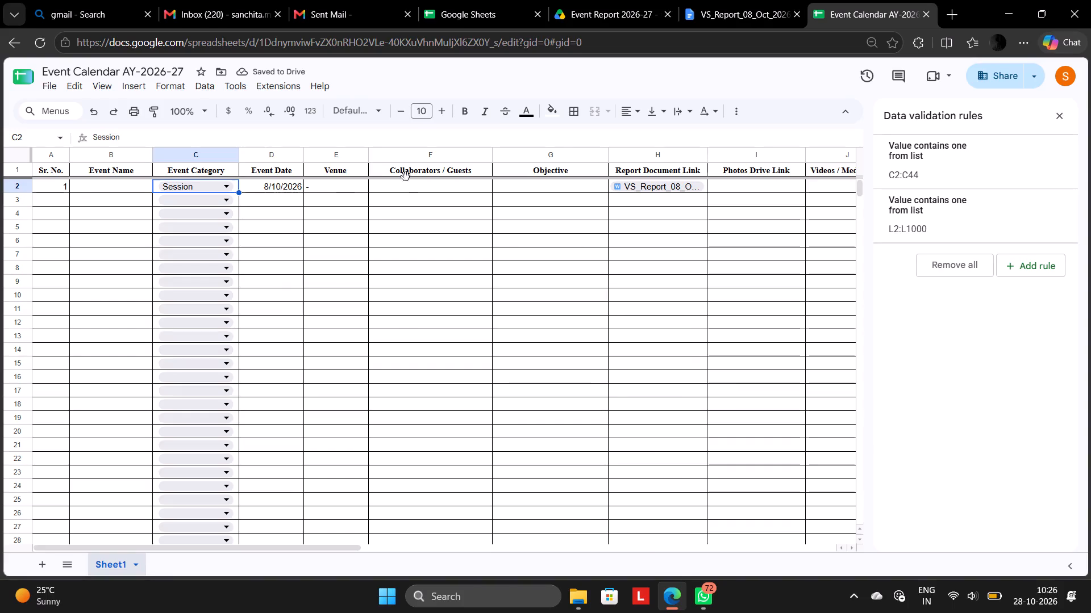
Replace the hyphen in row 2's Venue cell with Online.
click(321, 186)
double_click(321, 186)
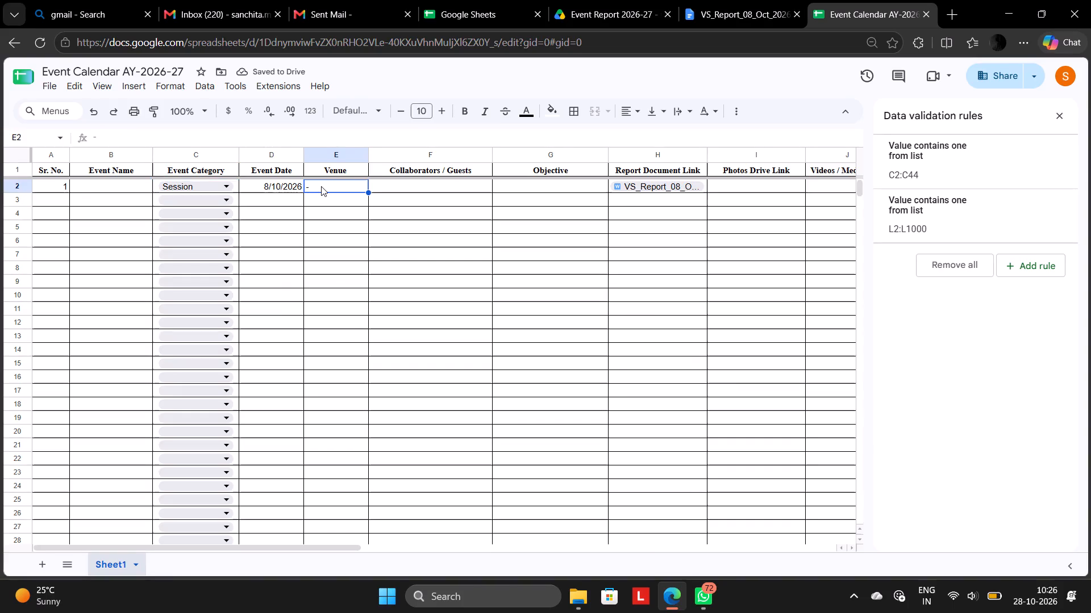
key(BackSpace)
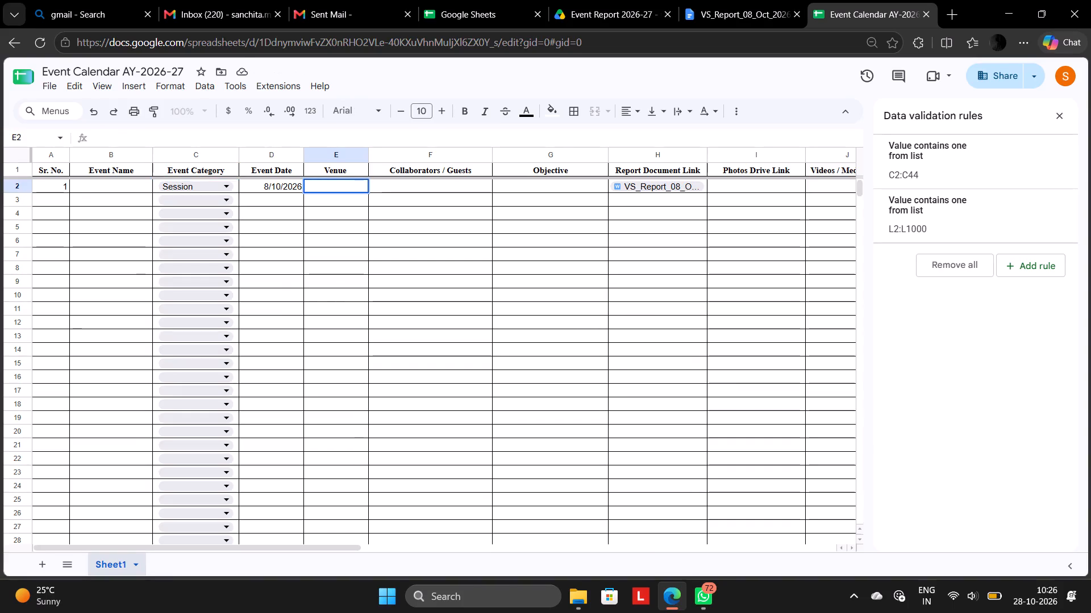
text(On)
text(line)
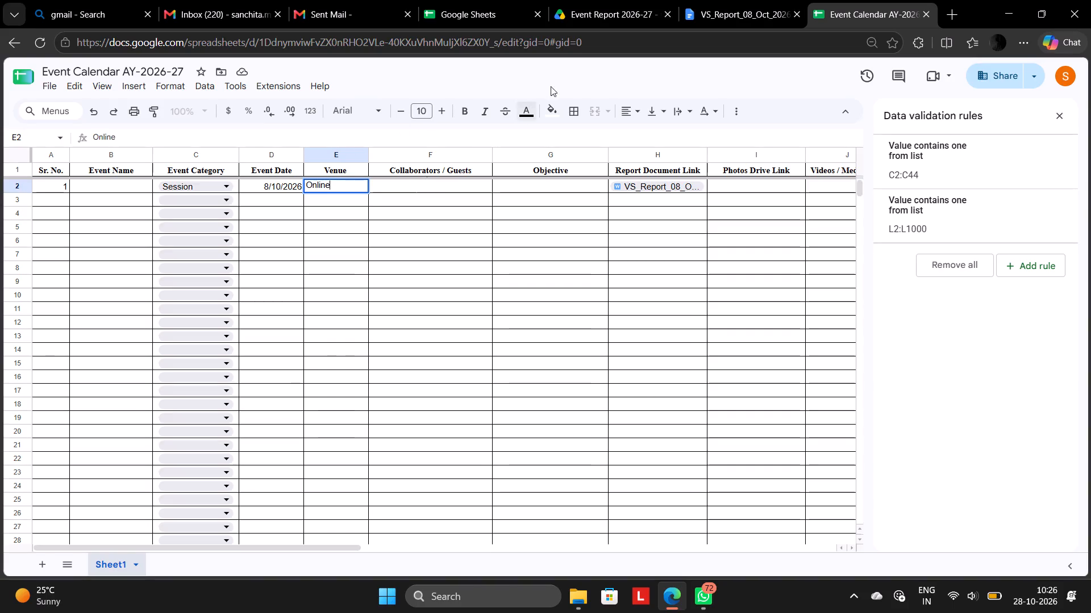
Copy the event name from the VS_Report_08_Oct_2026 document into row 2's Collaborators / Guests cell in Event Calendar AY-2026-27.
click(747, 15)
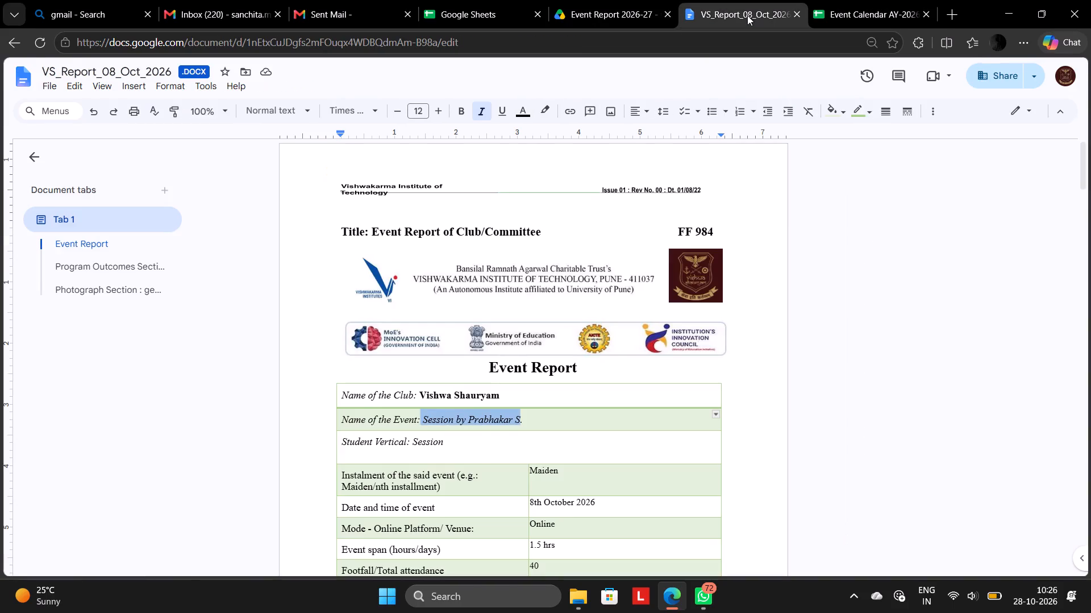
key(ctrl+c)
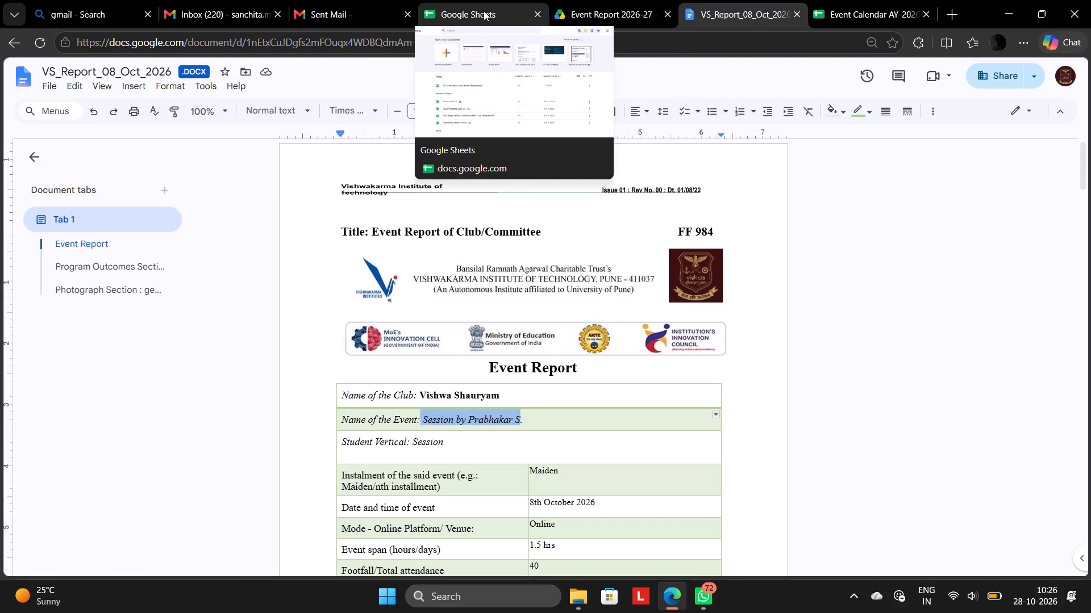
click(484, 11)
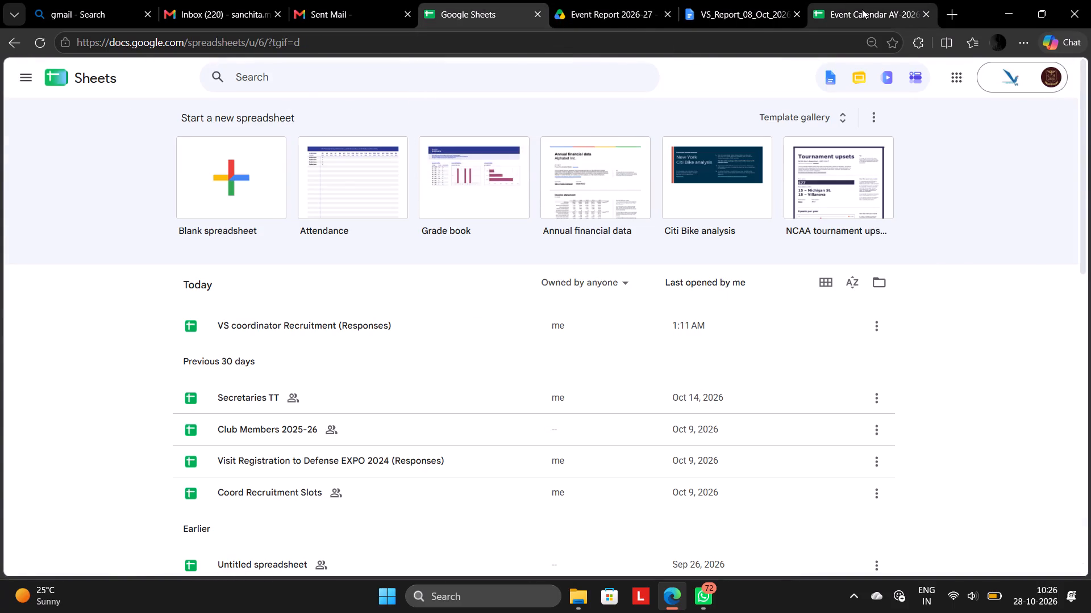
click(862, 9)
click(401, 187)
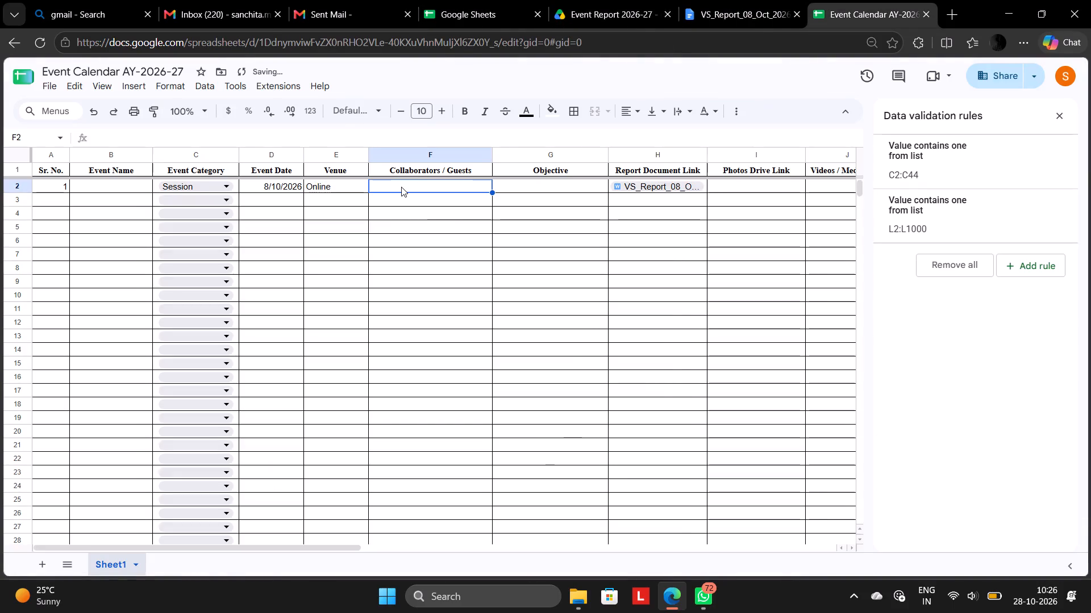
key(ctrl+v)
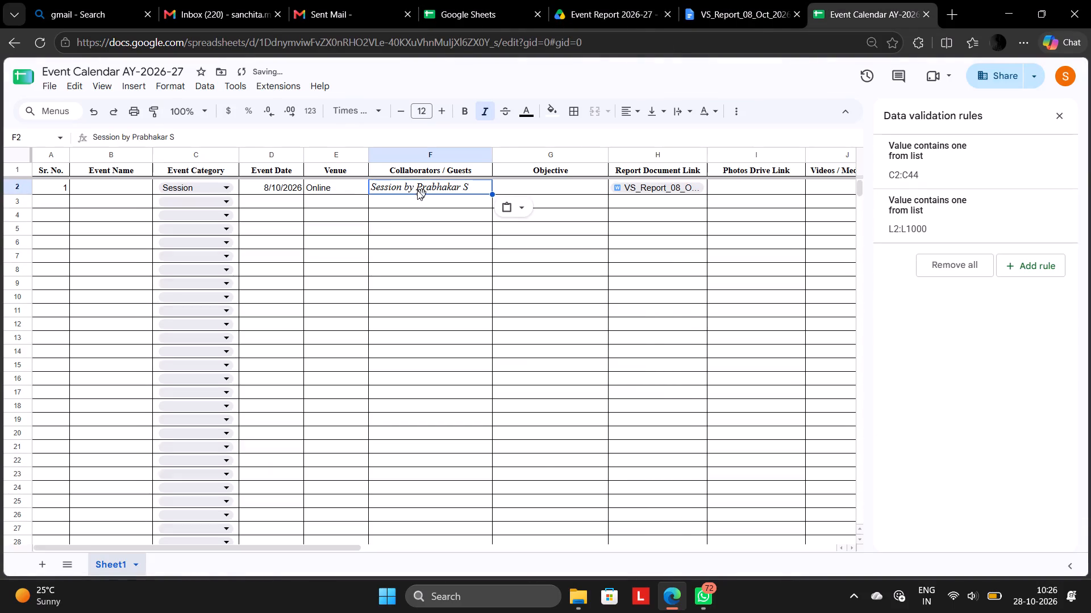
Delete the words "Session by" from row 2's Collaborators / Guests cell, leaving only the guest's name.
click(417, 190)
click(415, 187)
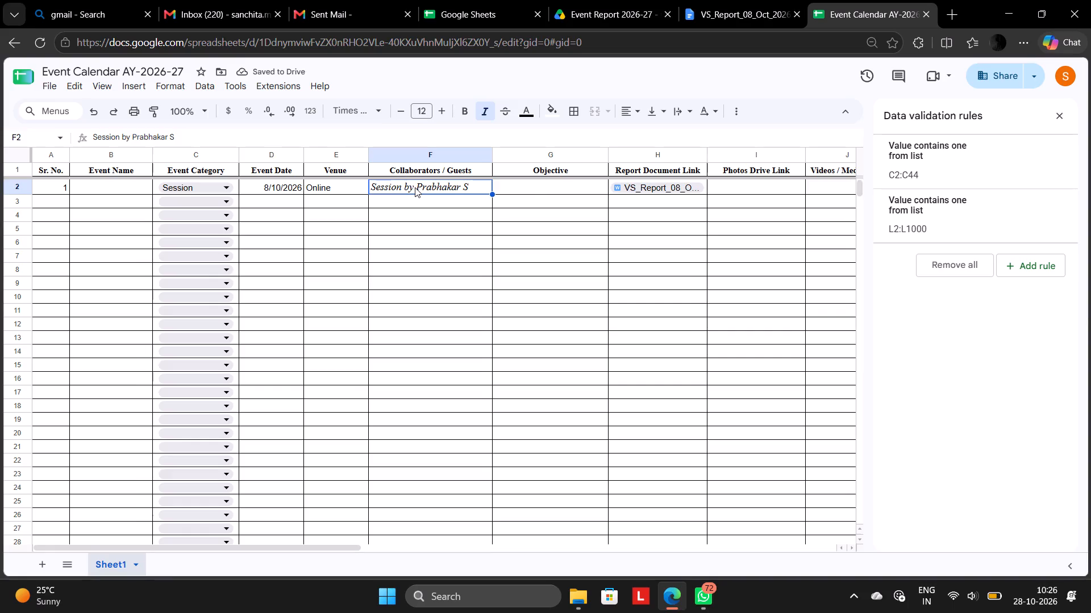
double_click(415, 187)
key(Left)
key(Left)
key(Left)
key(Left)
key(Left)
key(Left)
key(Left)
key(Left)
key(Left)
key(Left)
key(Left)
key(Left)
key(Left)
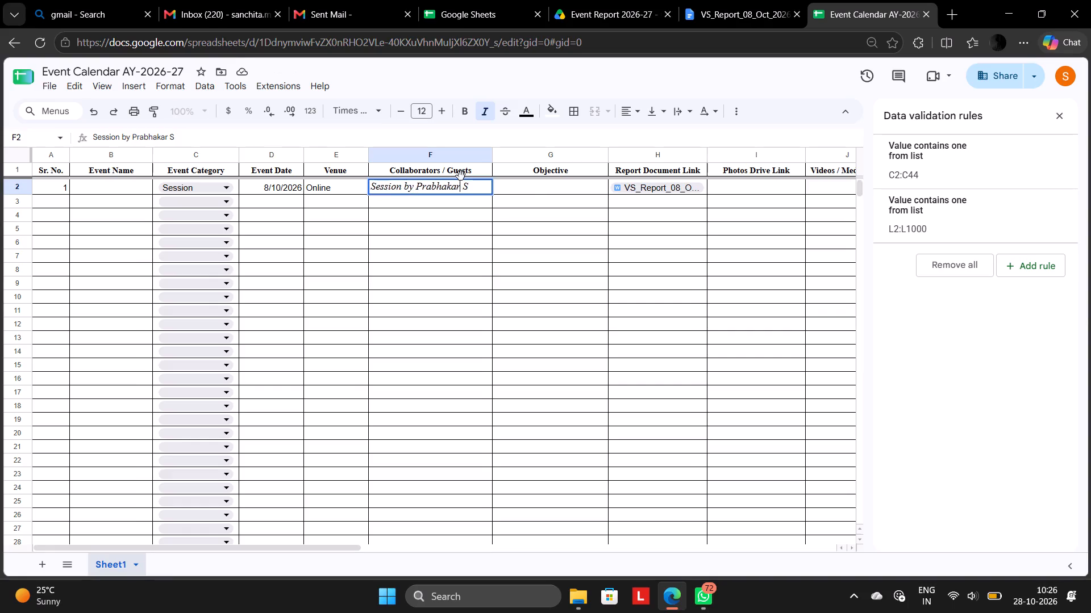
key(Right)
key(Right)
key(BackSpace)
key(BackSpace)
key(BackSpace)
key(BackSpace)
key(BackSpace)
key(BackSpace)
key(BackSpace)
key(BackSpace)
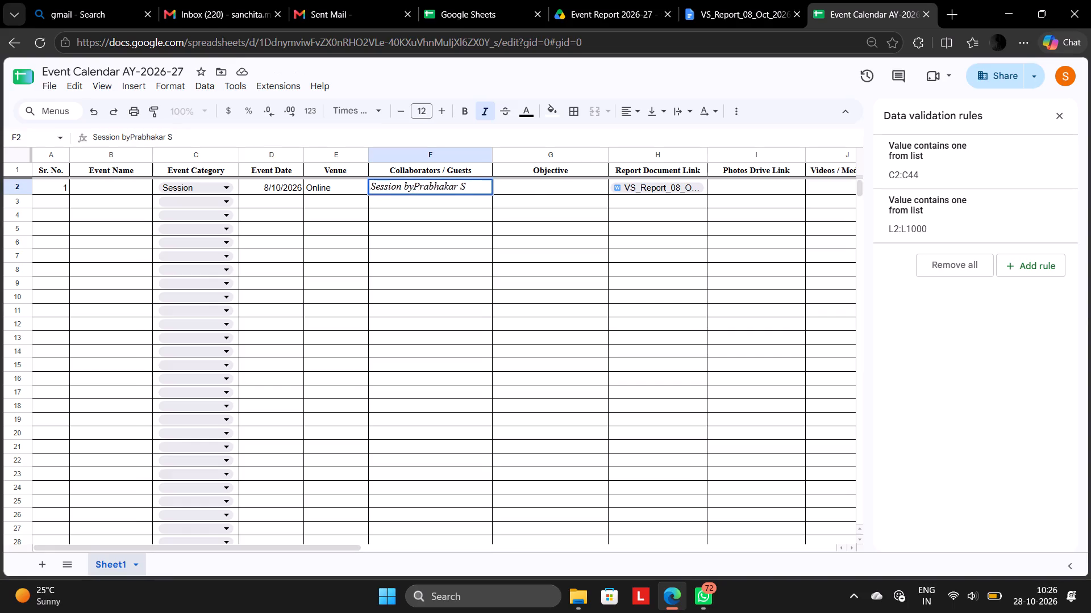
key(BackSpace)
key(BackSpace)
key(BackSpace)
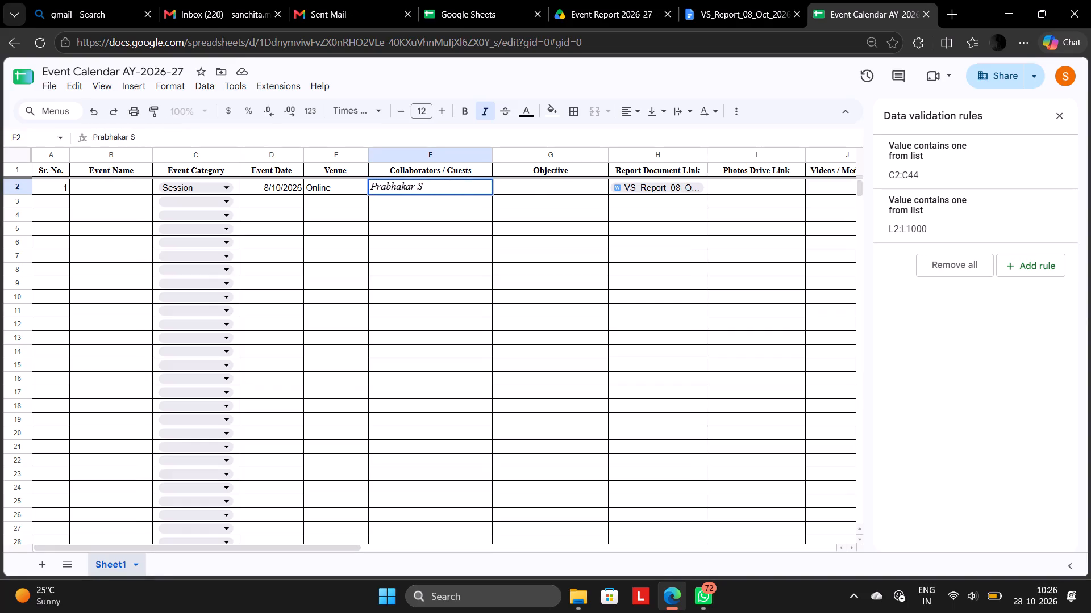
Remove the italic formatting from the guest's name in row 2.
drag(438, 186, 365, 191)
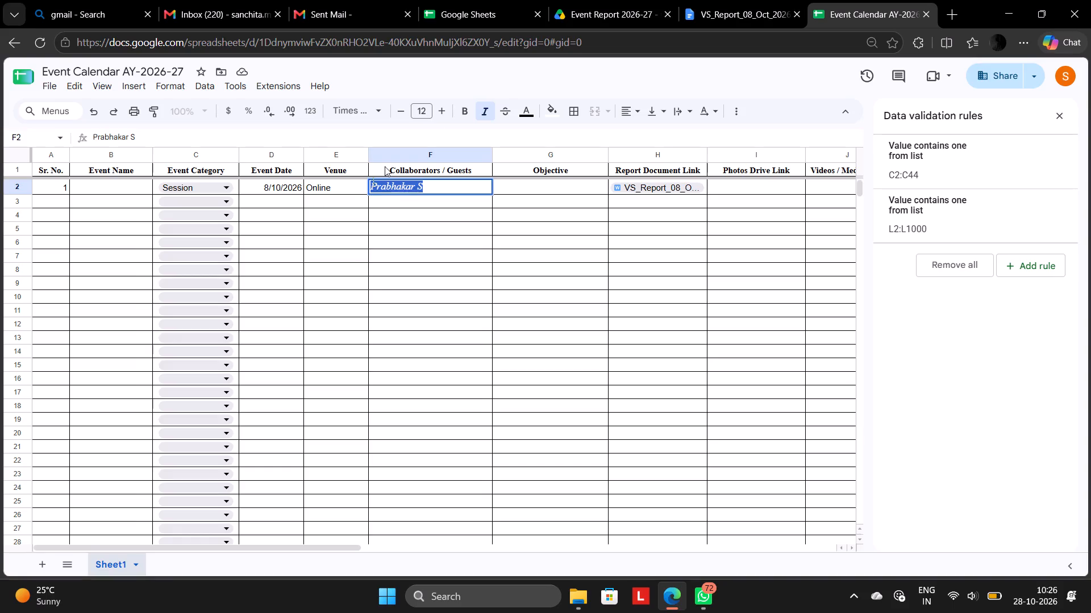
click(481, 110)
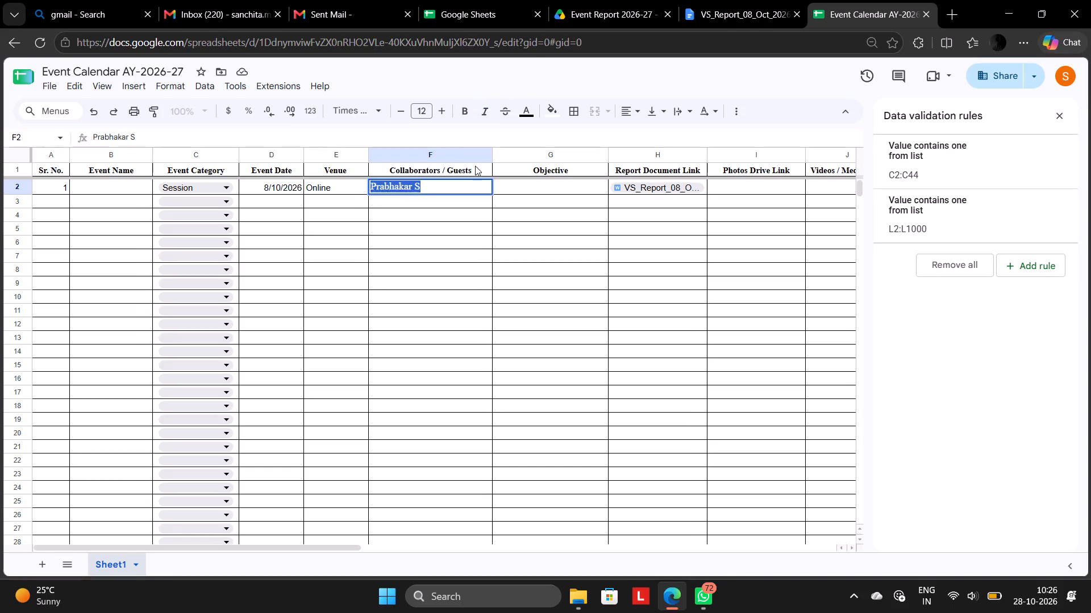
click(529, 180)
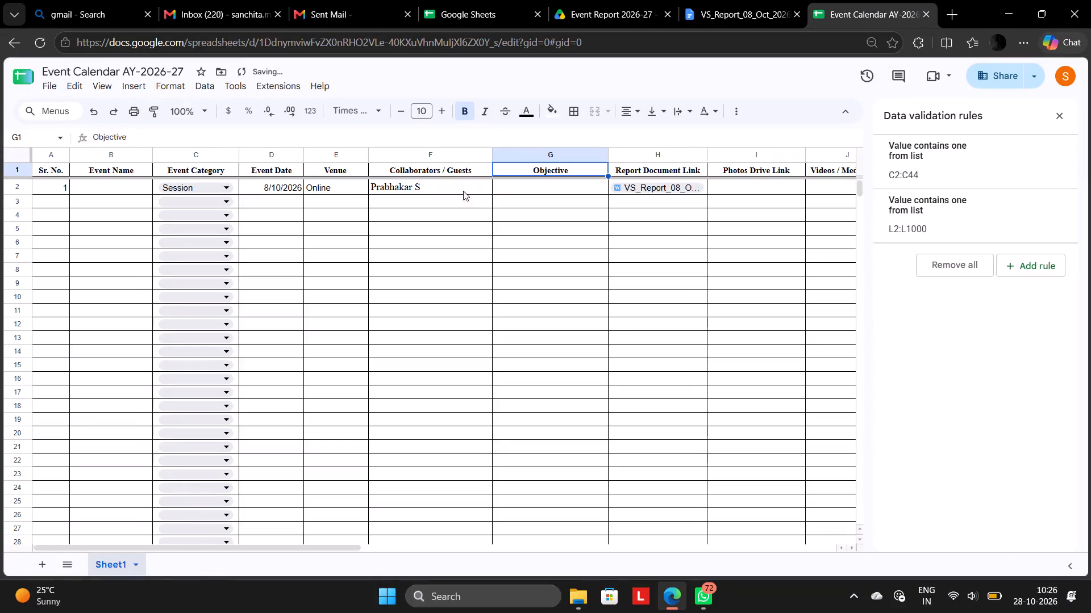
Add a period after the initial at the end of the guest's name in row 2.
click(424, 182)
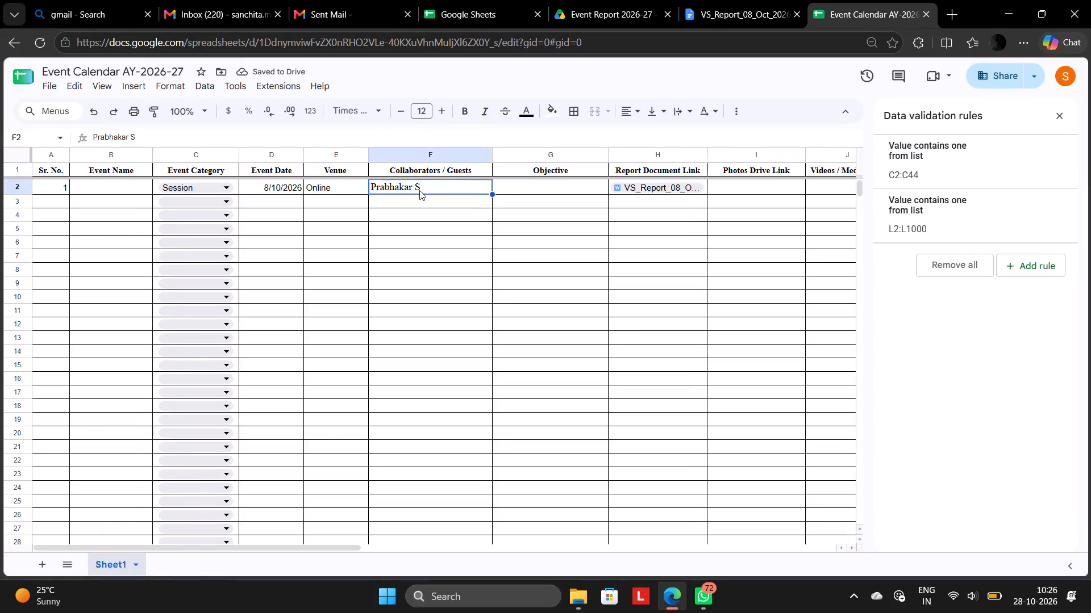
double_click(420, 190)
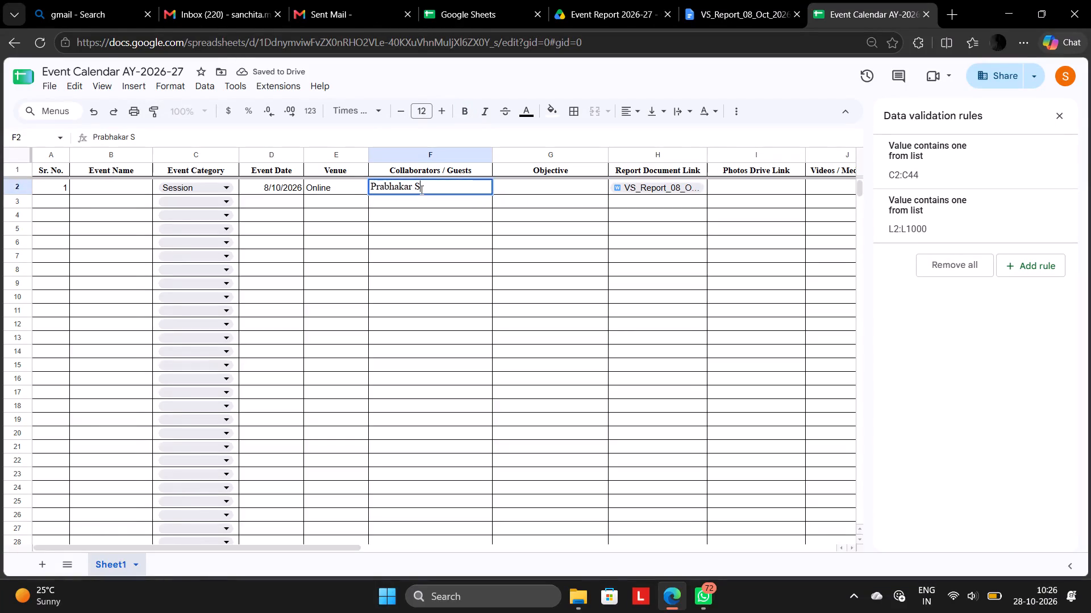
key(period)
click(553, 190)
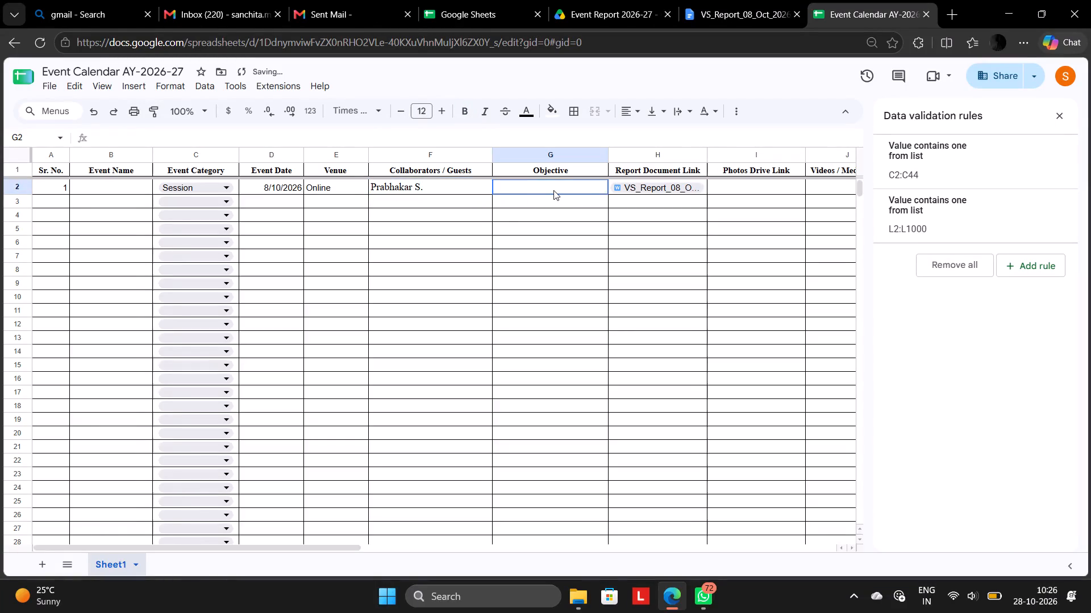
Copy the full text of the Objective of the event entry from the VS_Report_08_Oct_2026 document.
click(764, 3)
scroll(626, 305, down, 1)
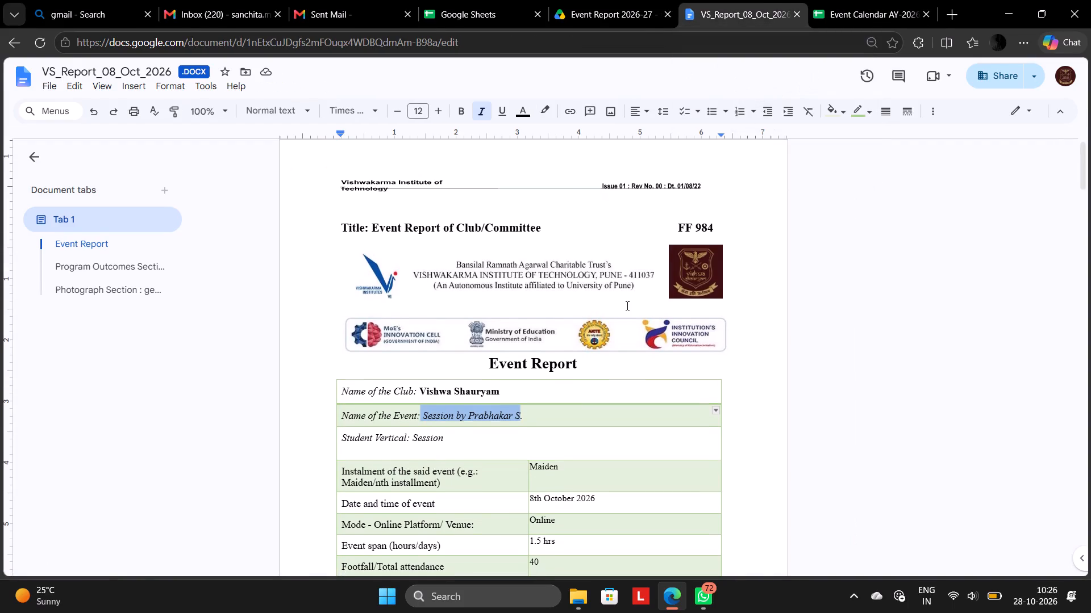
scroll(626, 305, down, 1)
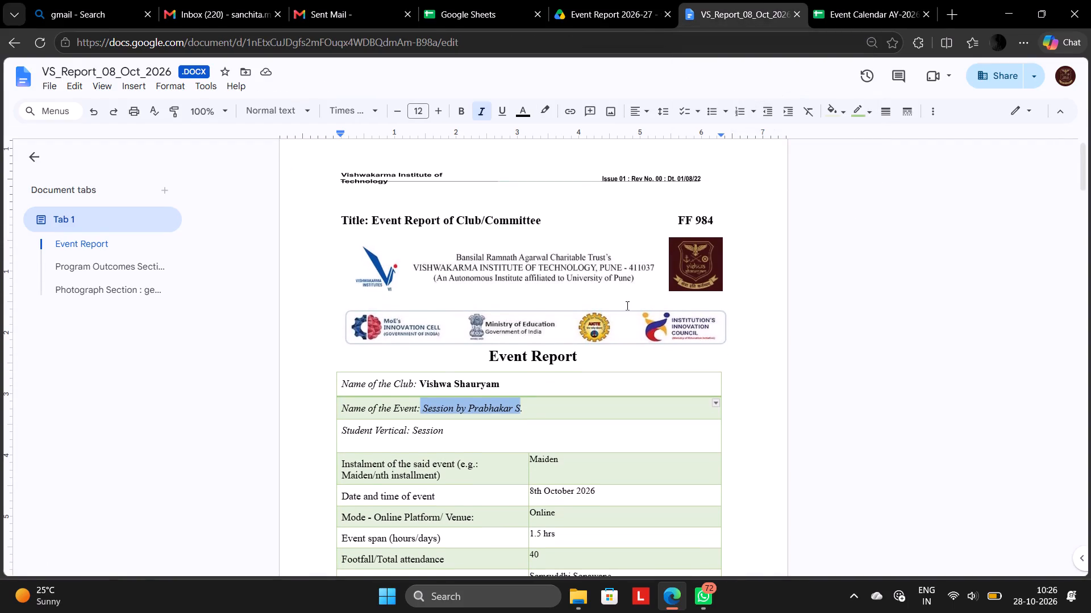
scroll(626, 305, down, 2)
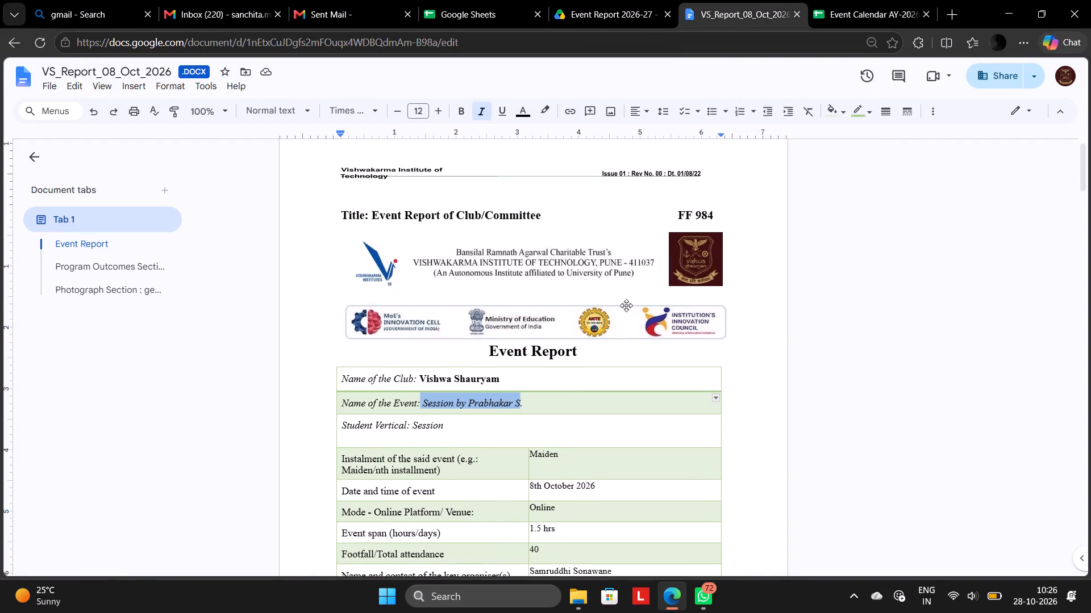
scroll(626, 305, down, 1)
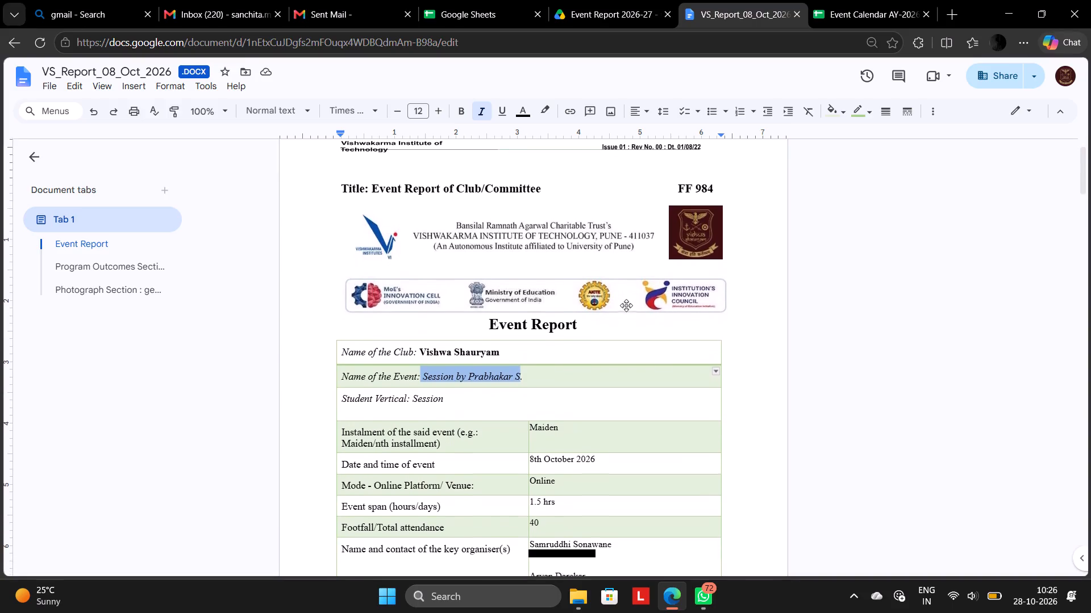
scroll(626, 305, down, 1)
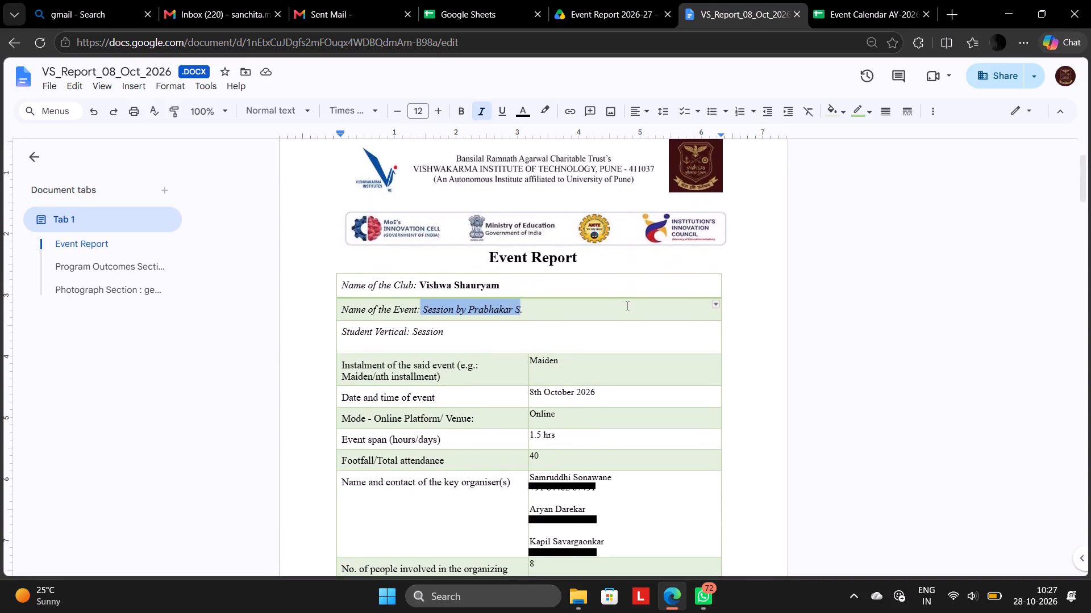
scroll(626, 305, down, 3)
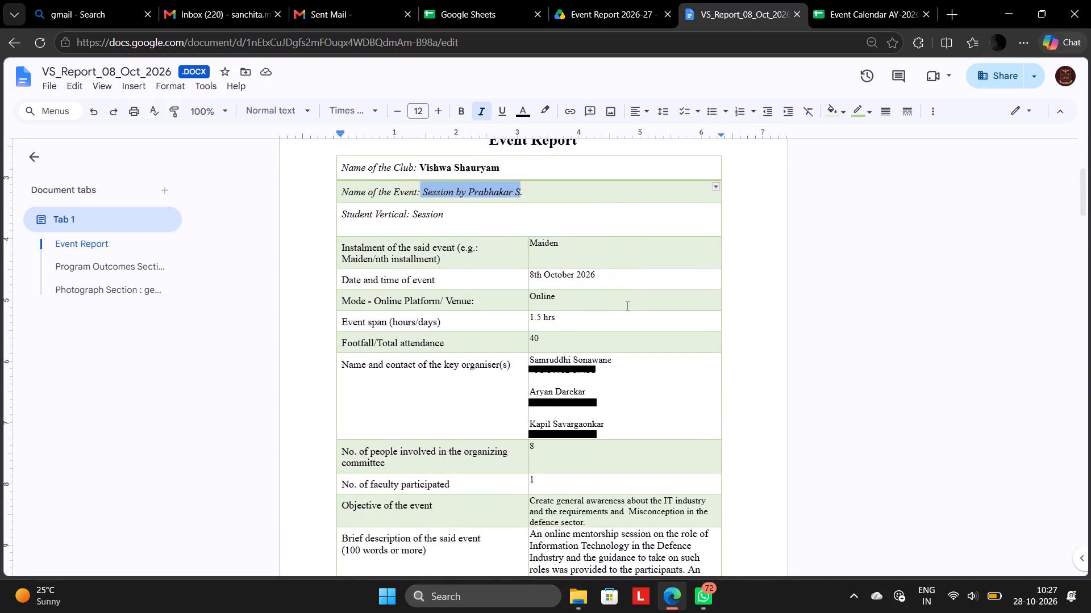
scroll(626, 305, down, 1)
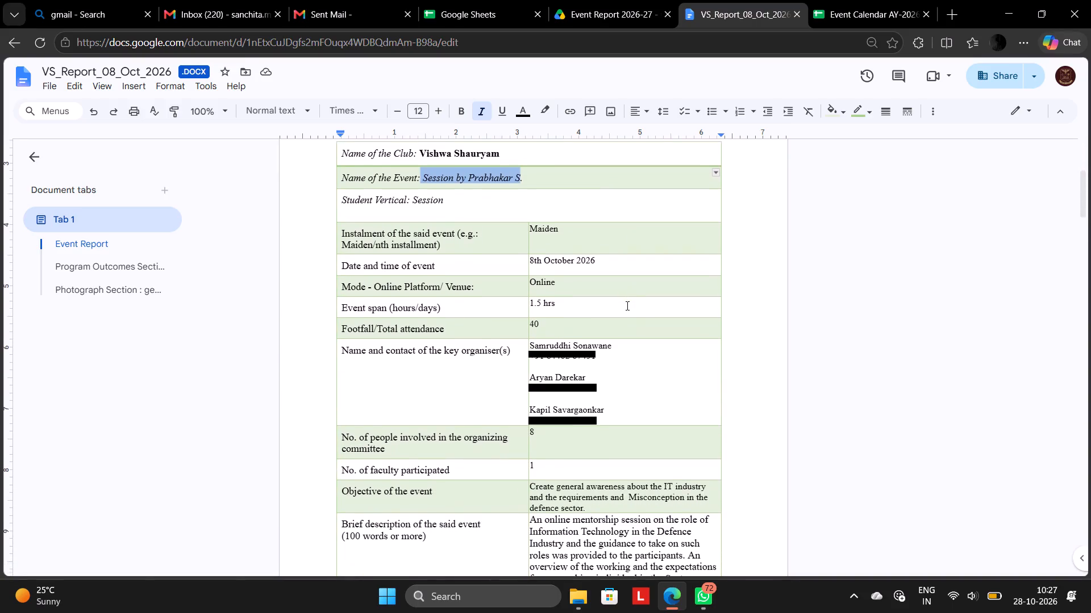
scroll(626, 305, down, 1)
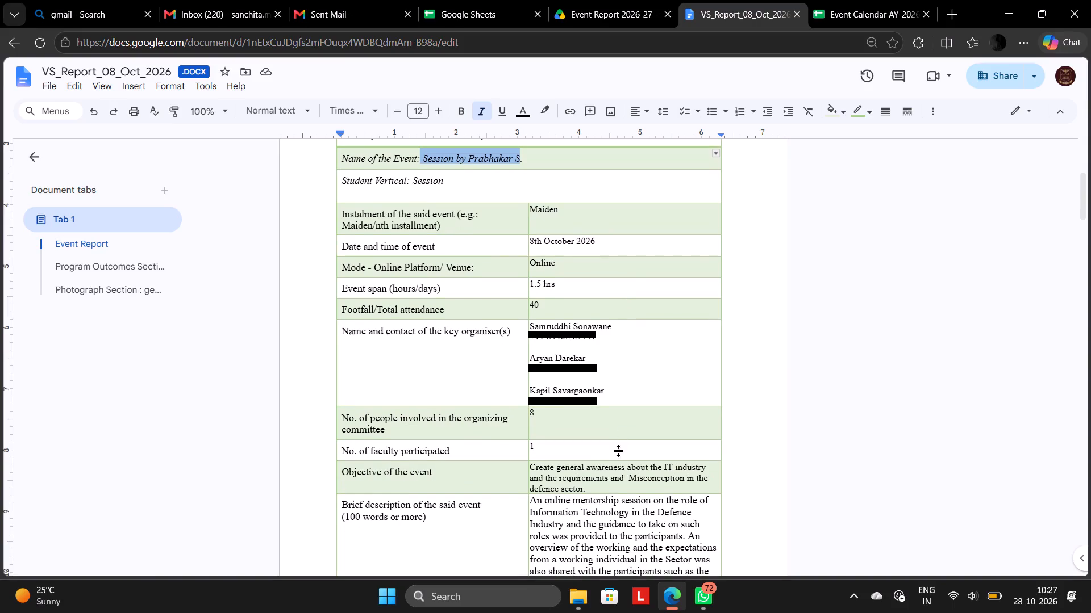
drag(588, 485, 547, 468)
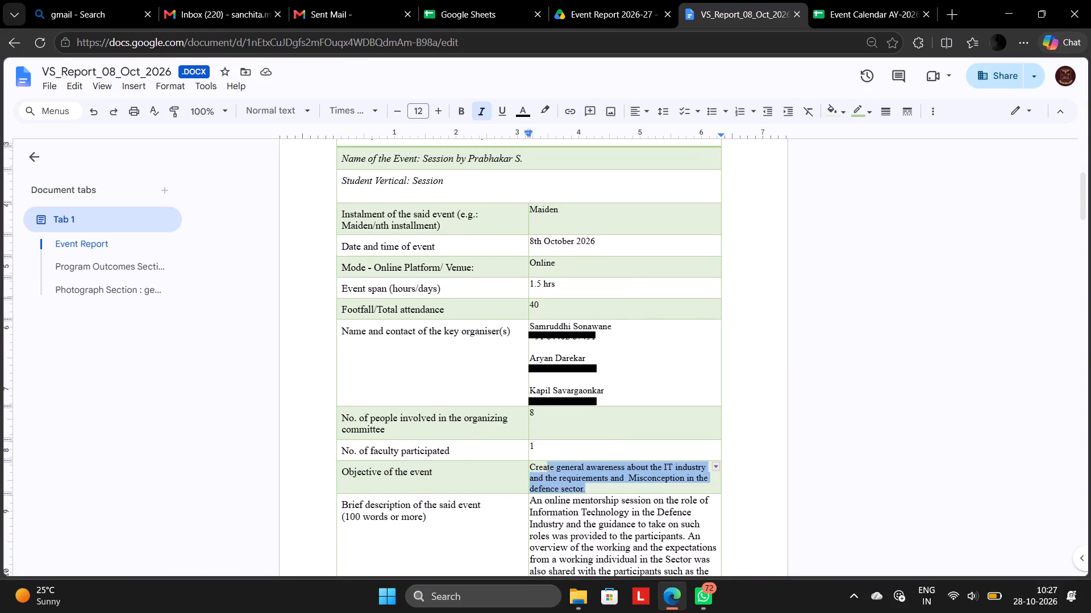
drag(547, 468, 530, 468)
key(ctrl+c)
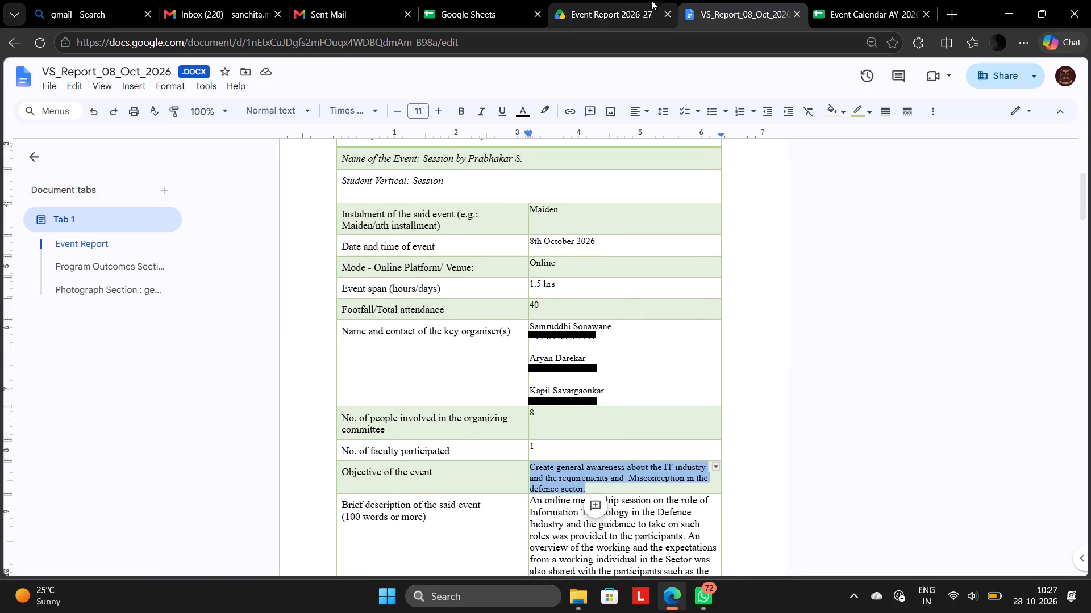
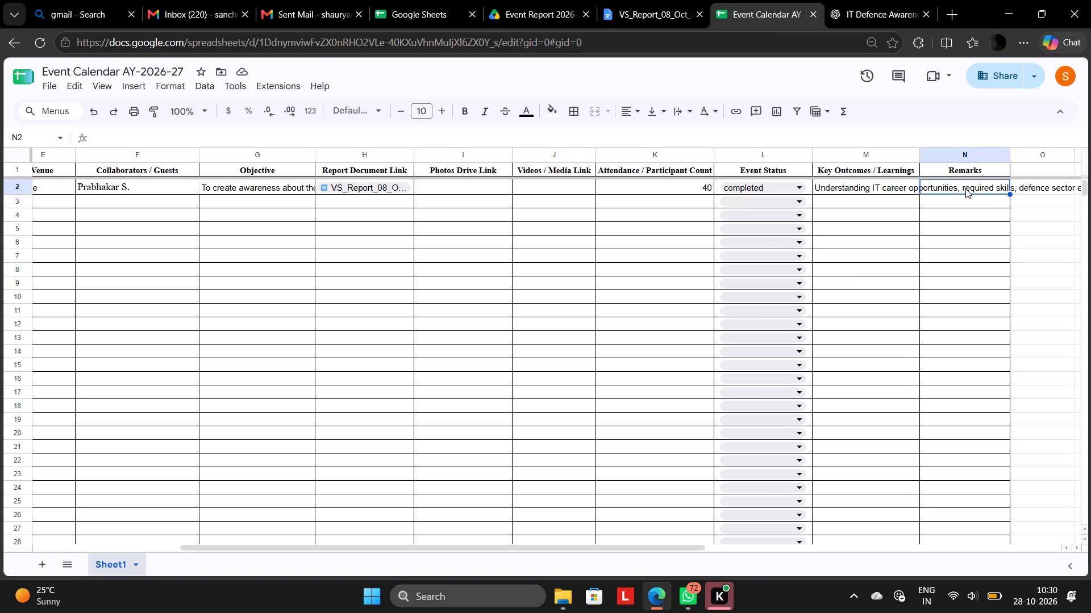
key(ctrl+v)
click(957, 219)
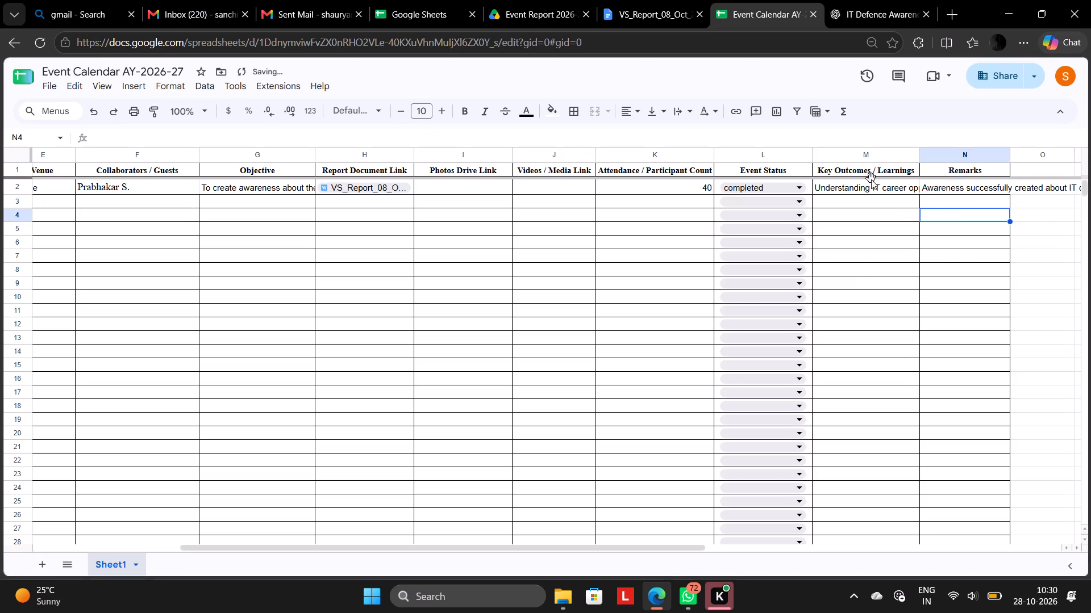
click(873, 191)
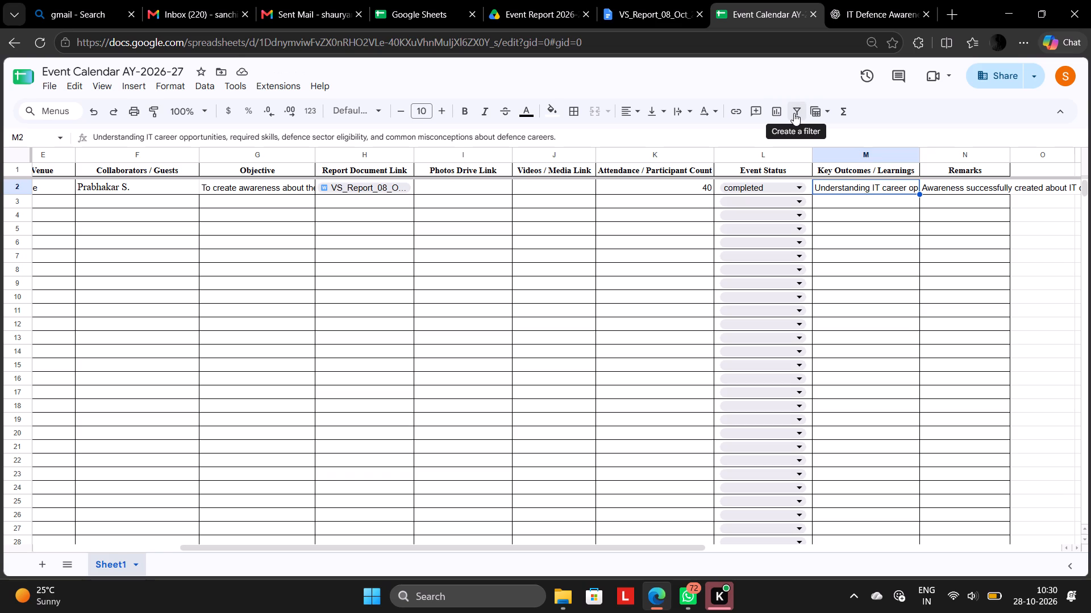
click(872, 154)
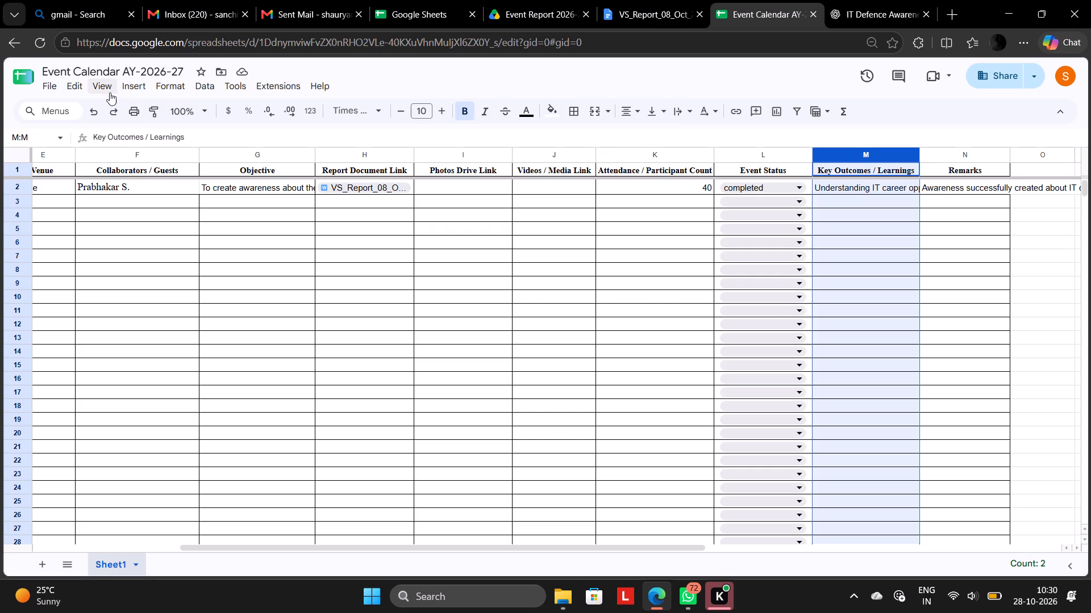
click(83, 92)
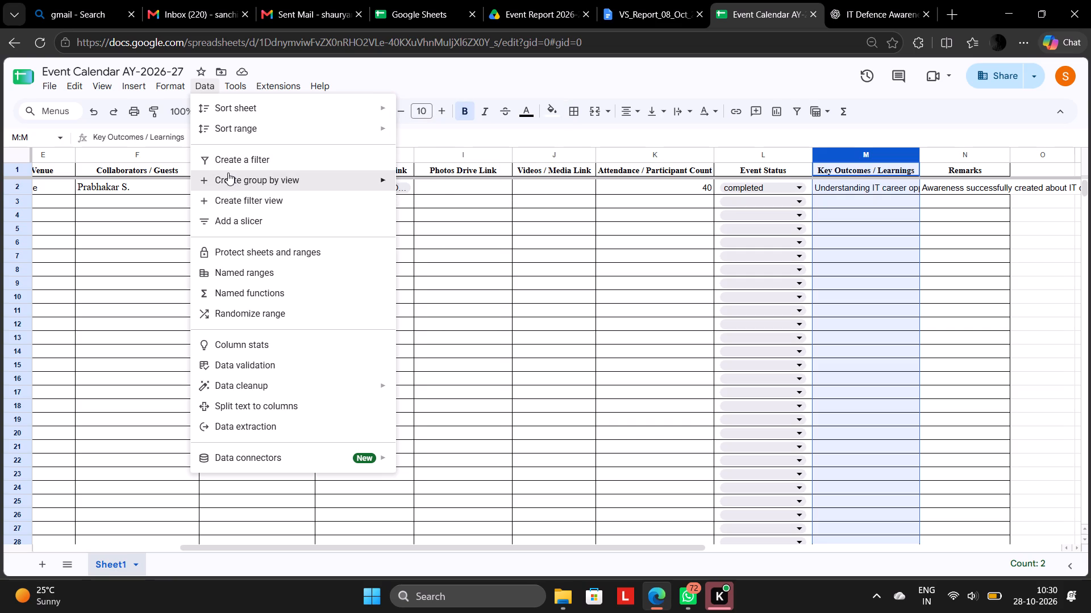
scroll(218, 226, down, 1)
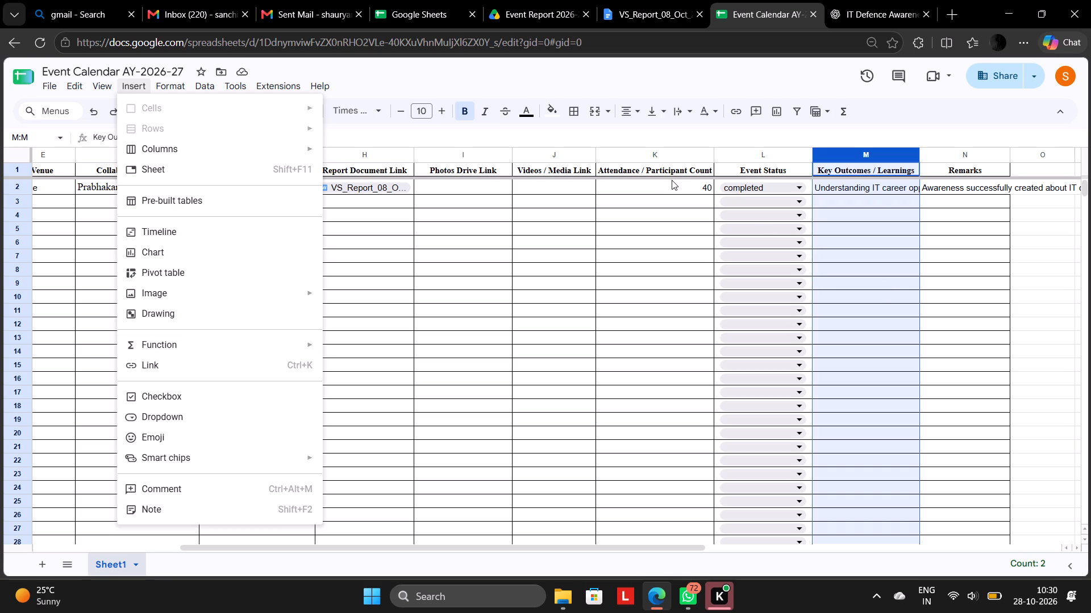
Shorten the Attendance / Participant Count column header to "Participant Count".
click(641, 169)
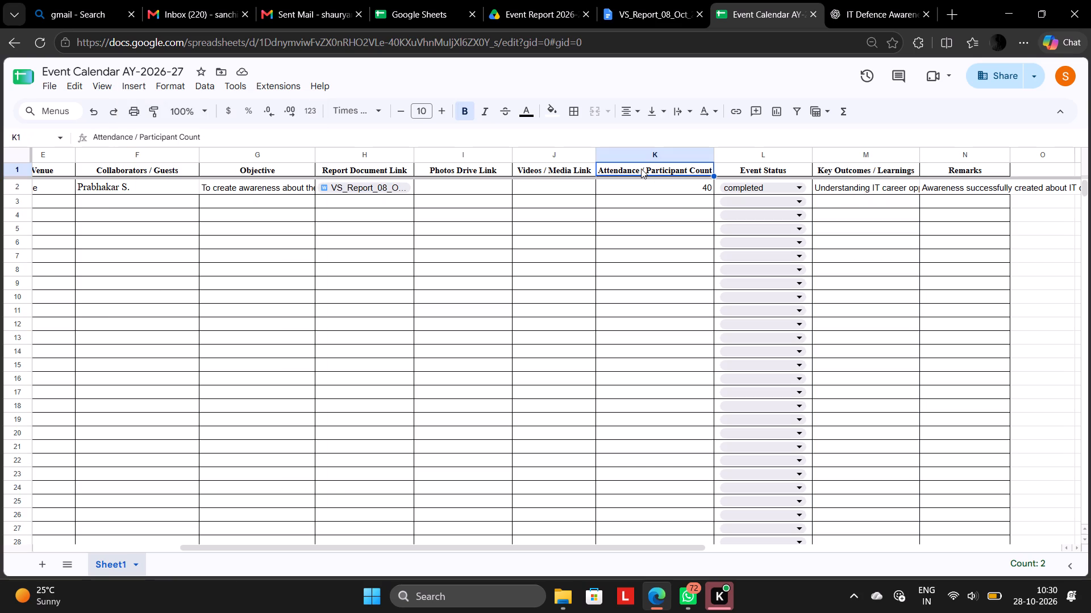
click(641, 169)
drag(641, 169, 653, 169)
click(653, 169)
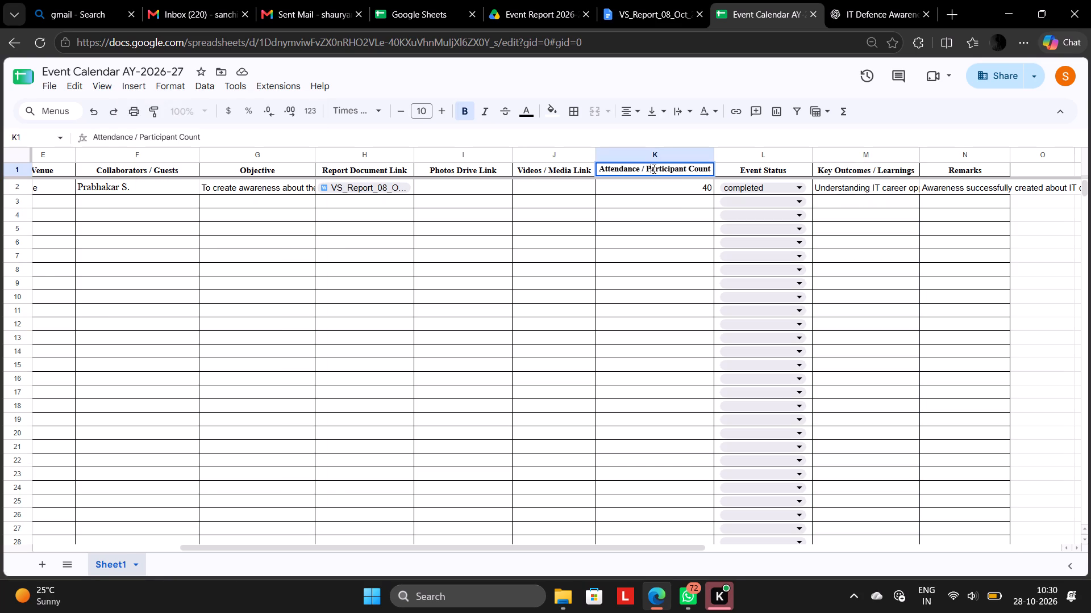
drag(647, 169, 598, 168)
key(BackSpace)
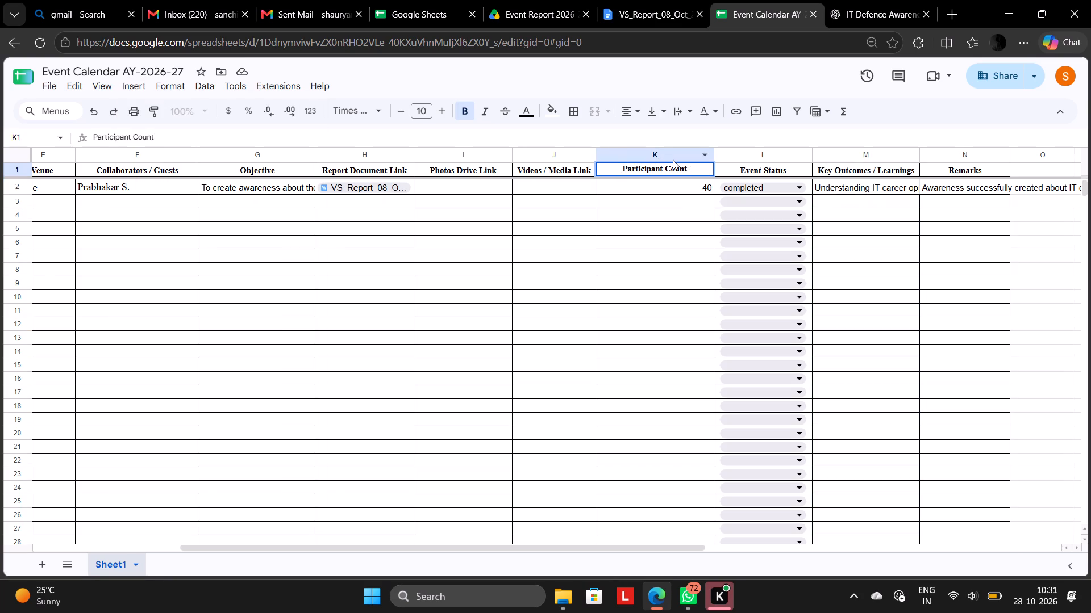
Narrow the Participant Count and Event Status columns to fit their header text more closely.
drag(714, 153, 673, 157)
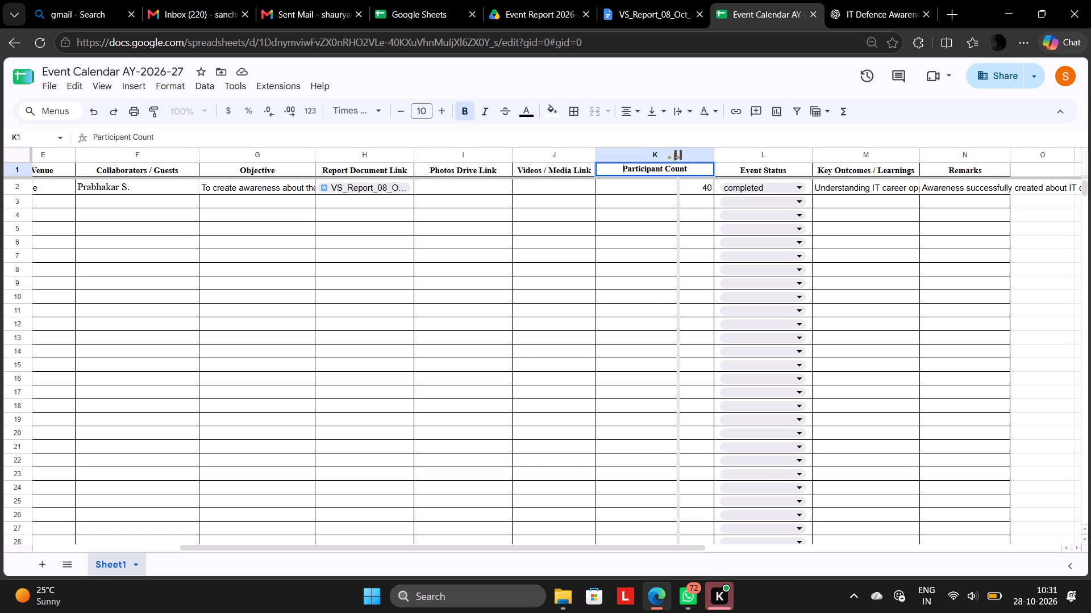
drag(673, 157, 665, 157)
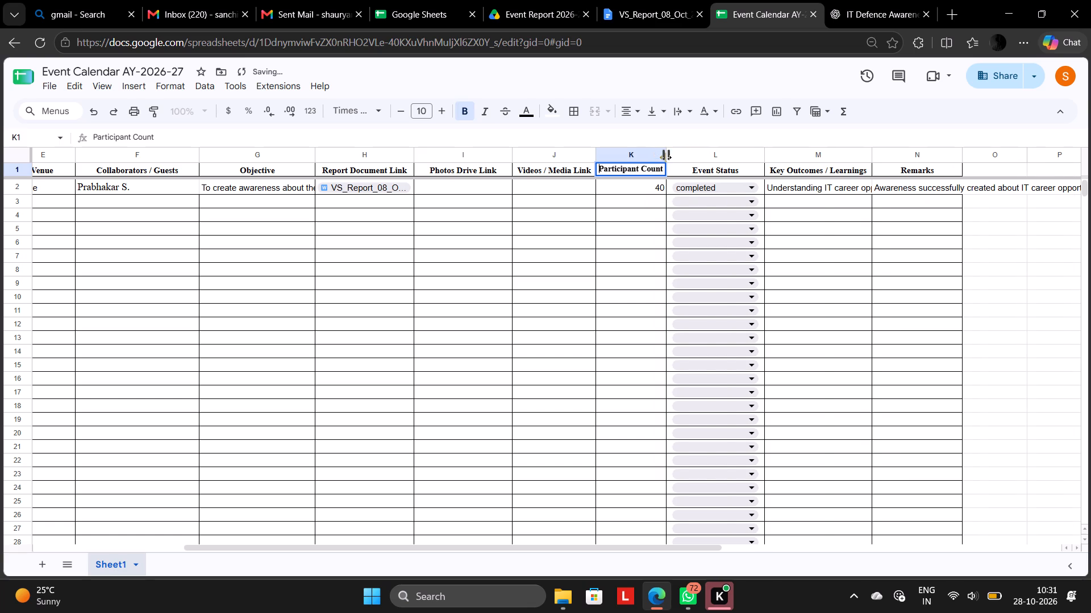
click(665, 159)
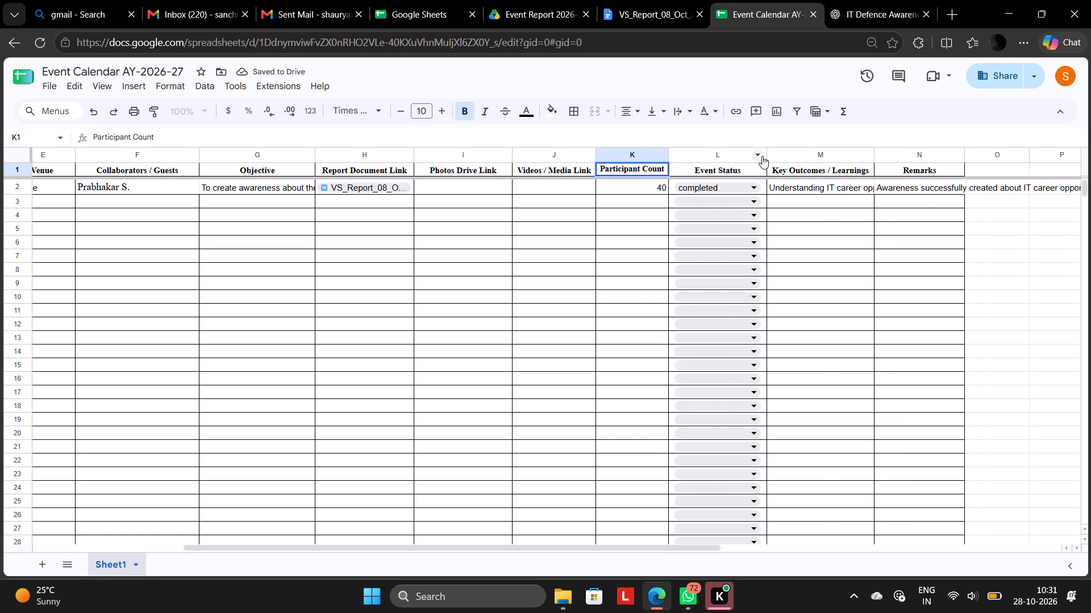
drag(767, 154, 739, 155)
drag(739, 155, 739, 155)
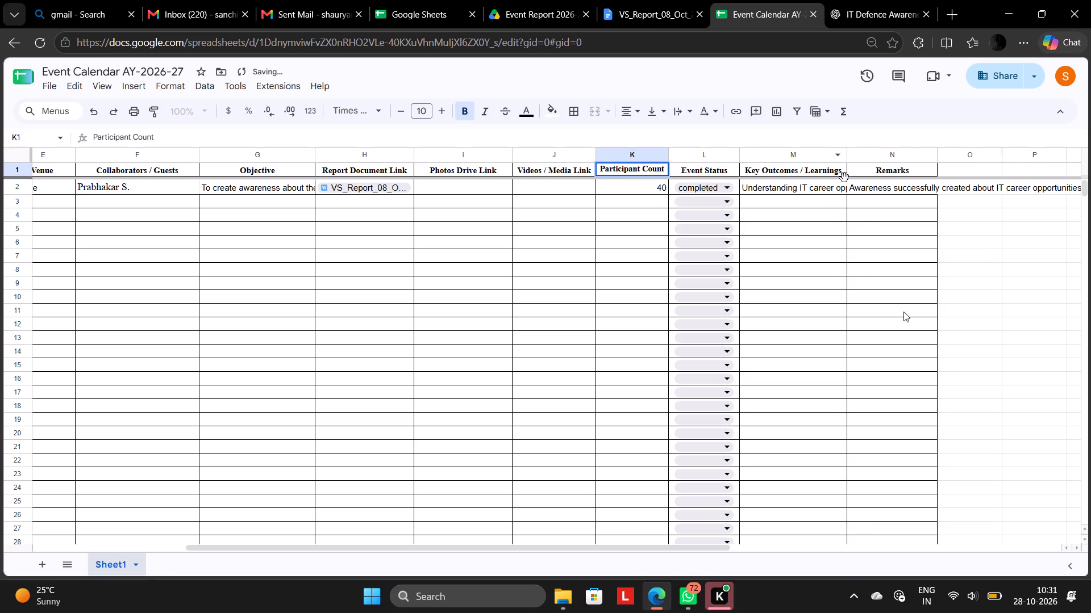
click(986, 317)
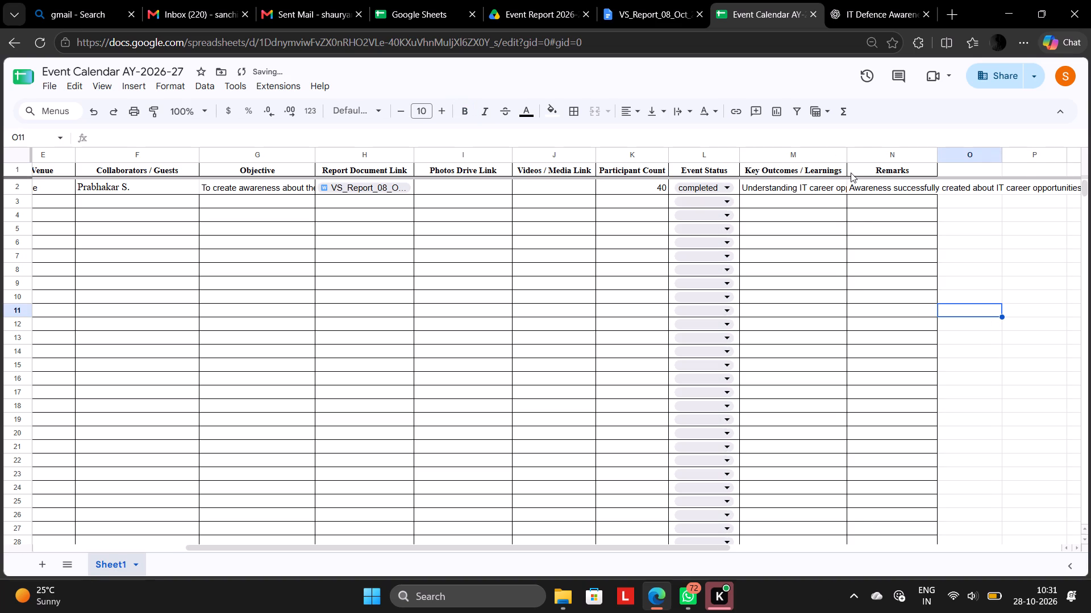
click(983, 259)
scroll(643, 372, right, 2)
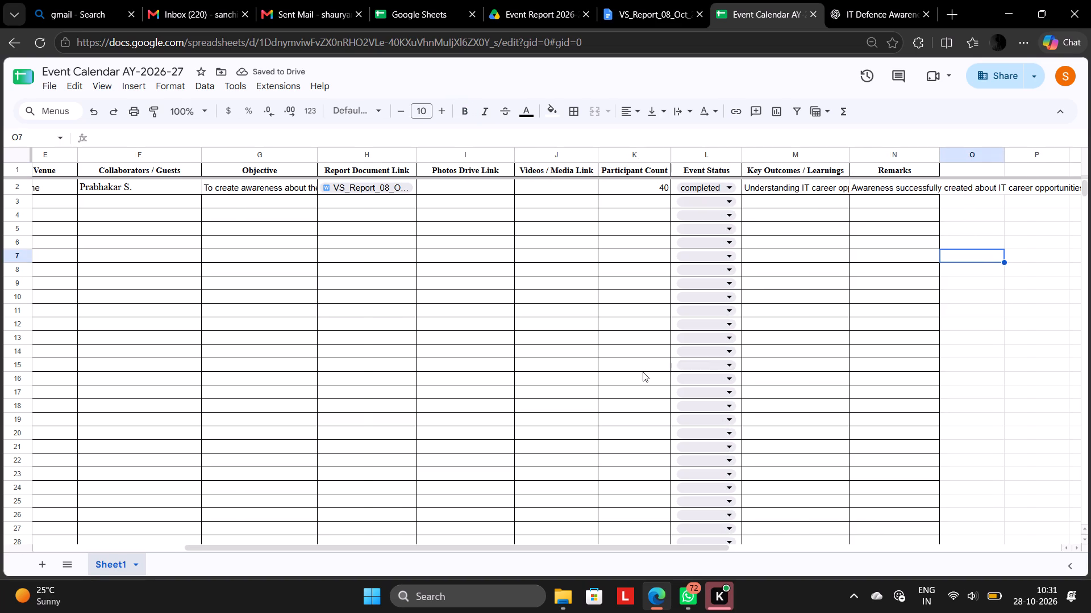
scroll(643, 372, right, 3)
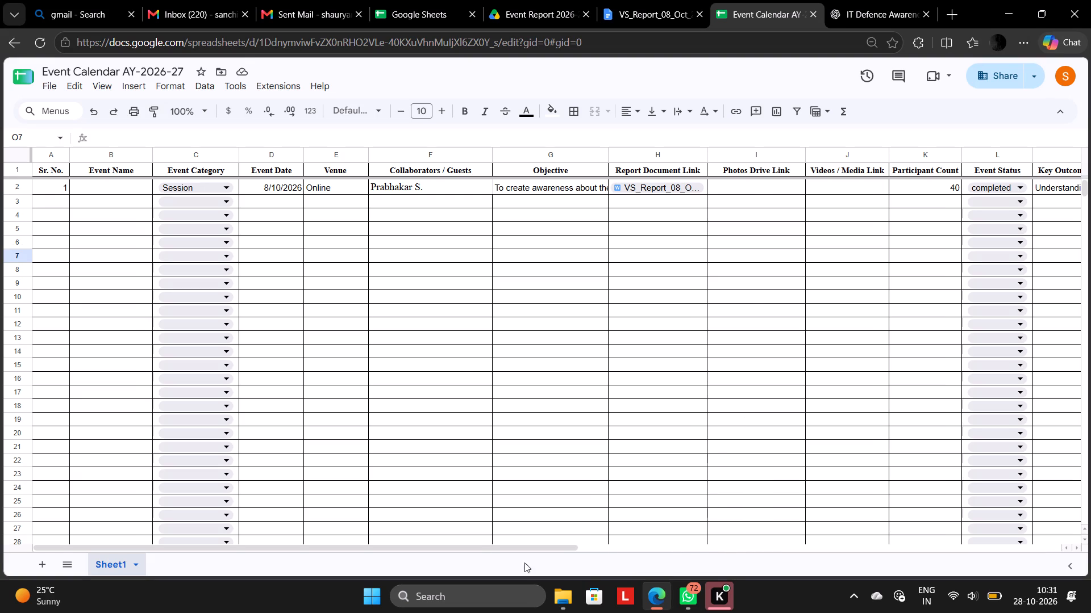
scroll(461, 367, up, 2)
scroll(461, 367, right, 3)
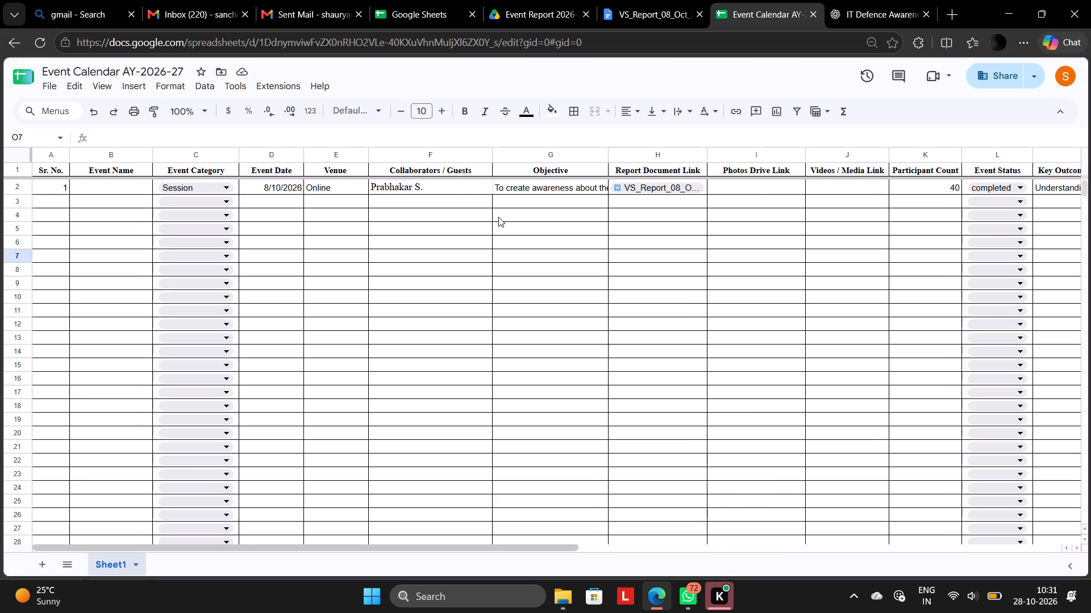
Move the Event Calendar AY-2026-27 spreadsheet from My Drive into the VS Data folder inside Vishwa shauryam.
click(222, 71)
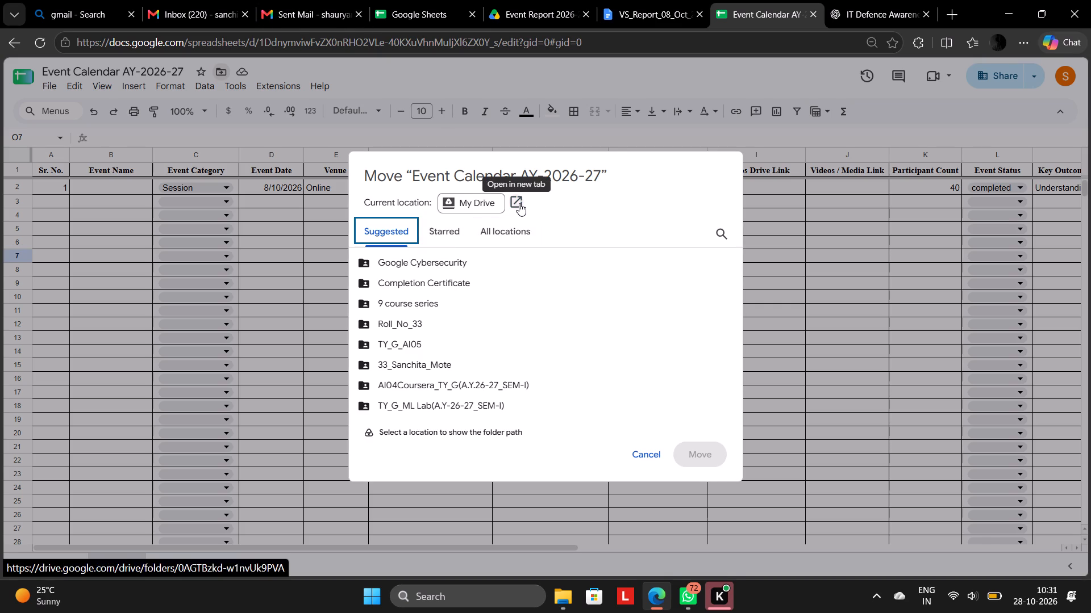
scroll(473, 323, down, 2)
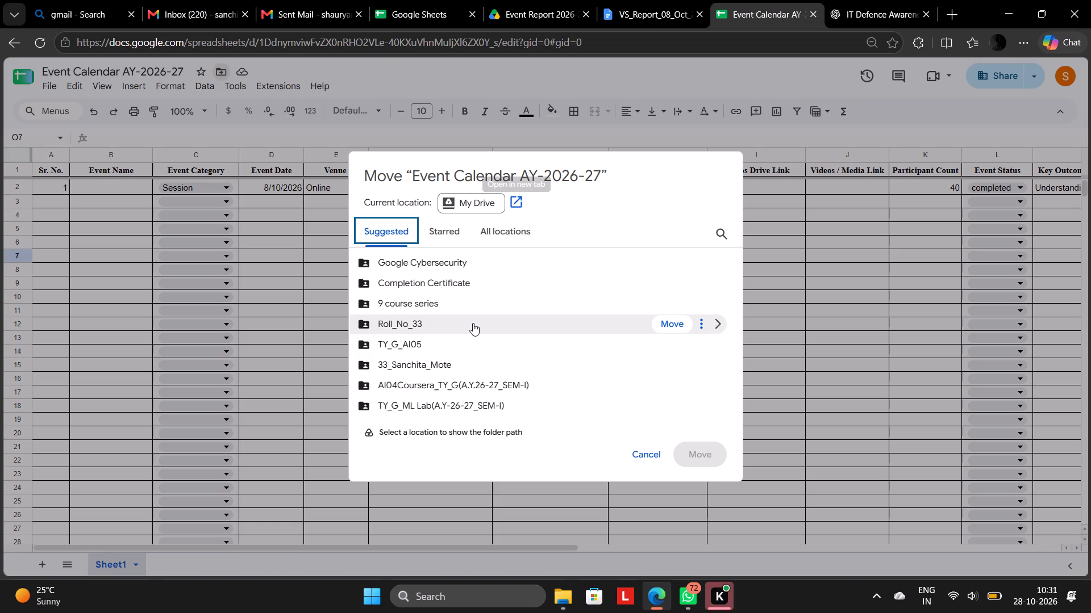
scroll(473, 323, down, 1)
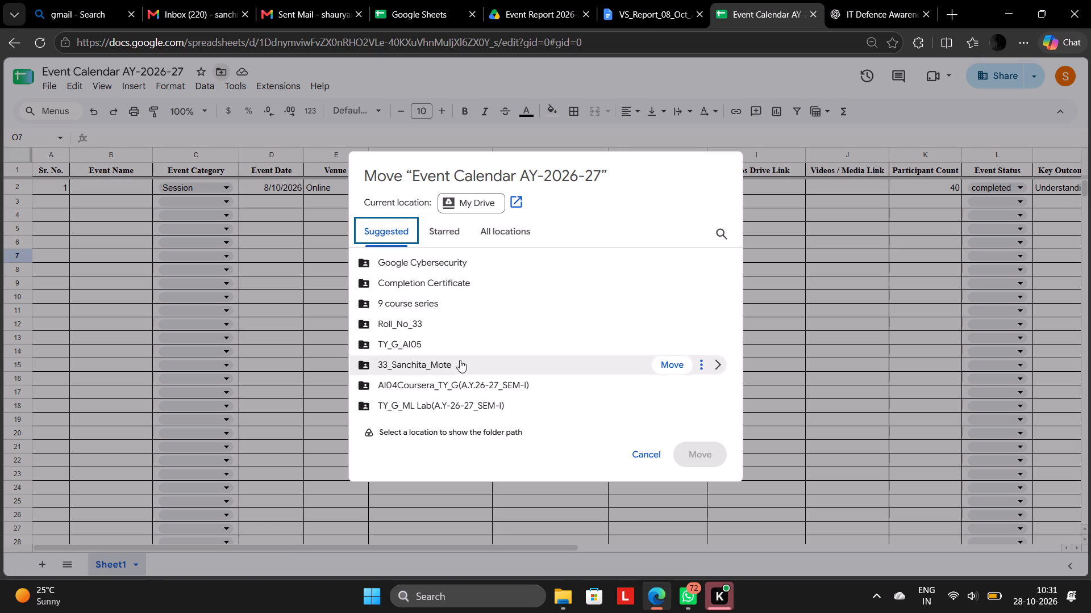
click(478, 207)
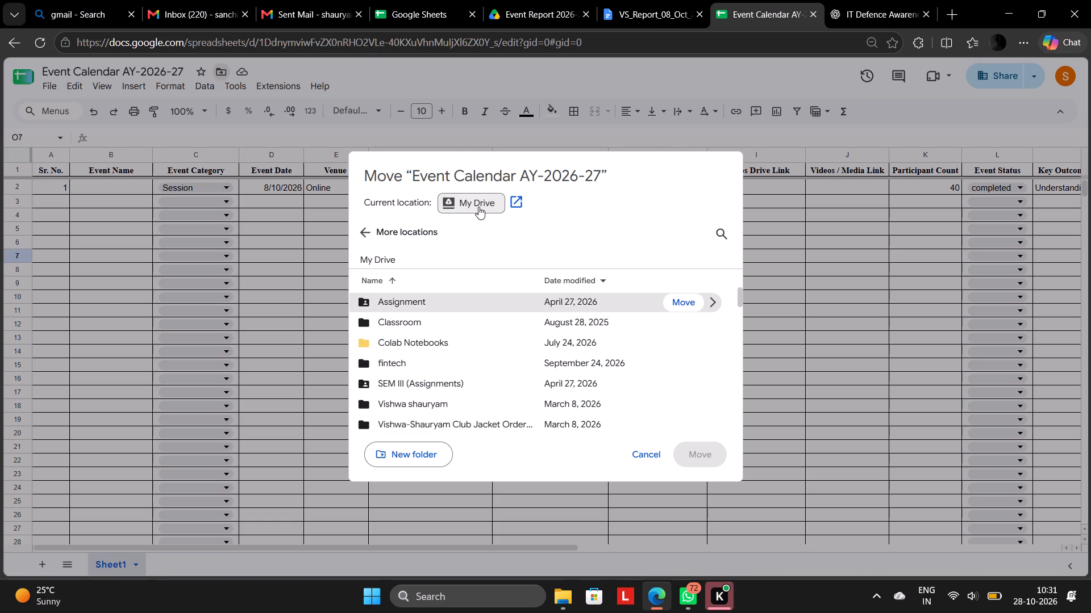
scroll(478, 207, down, 1)
double_click(398, 405)
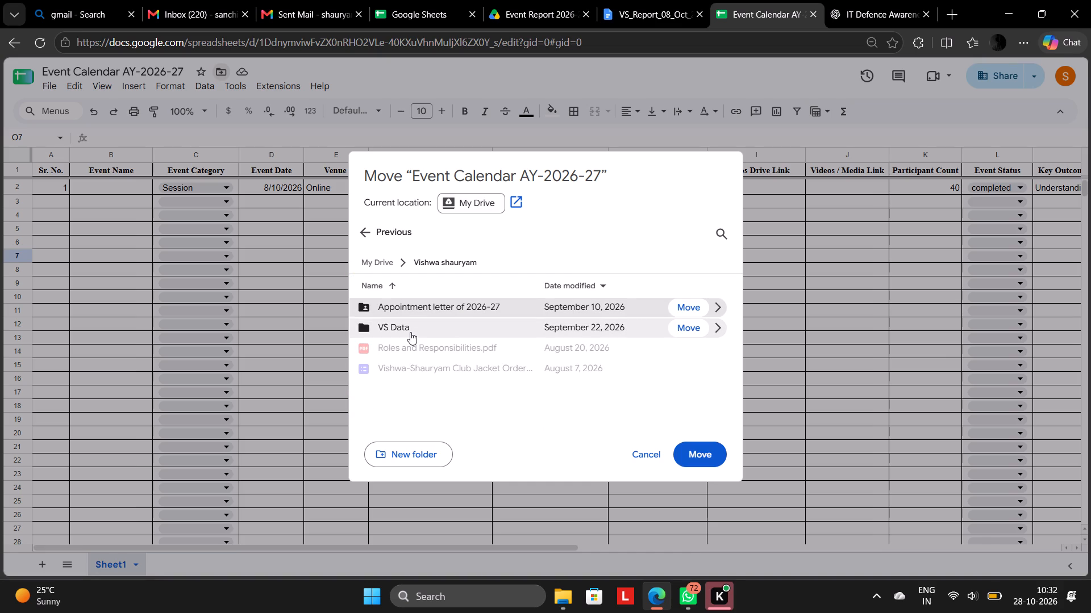
click(410, 332)
double_click(410, 332)
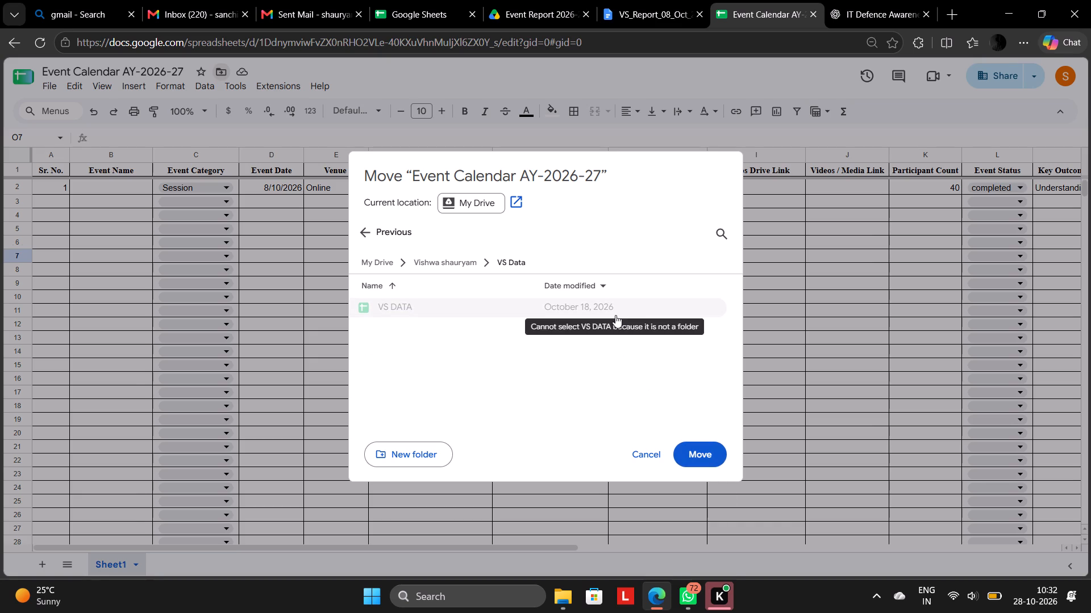
click(694, 445)
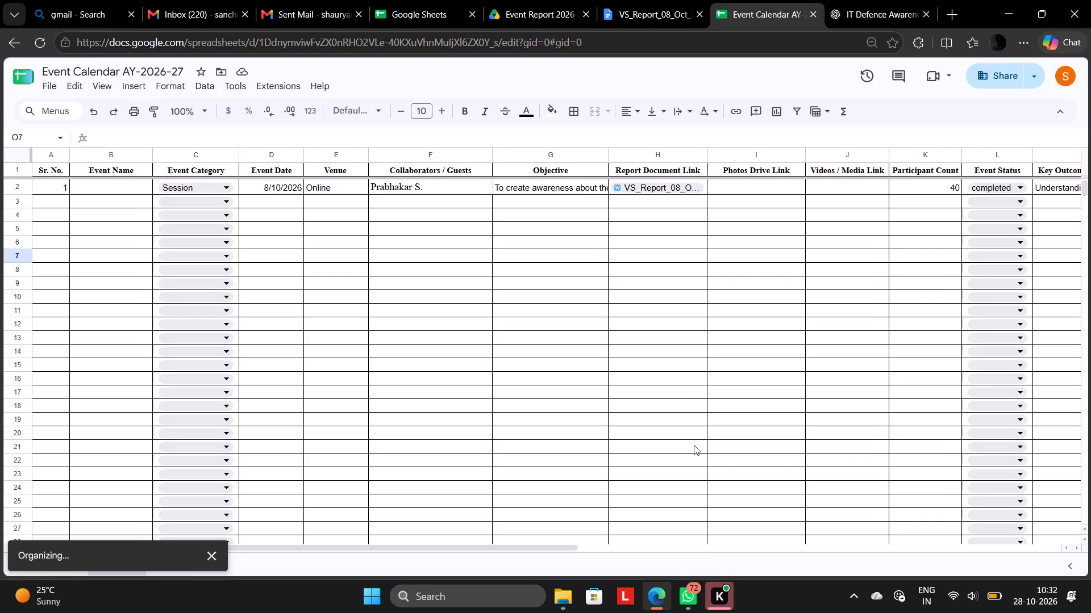
Review who has access to Event Calendar AY-2026-27 and search for "vish" as a new person to share it with.
click(987, 77)
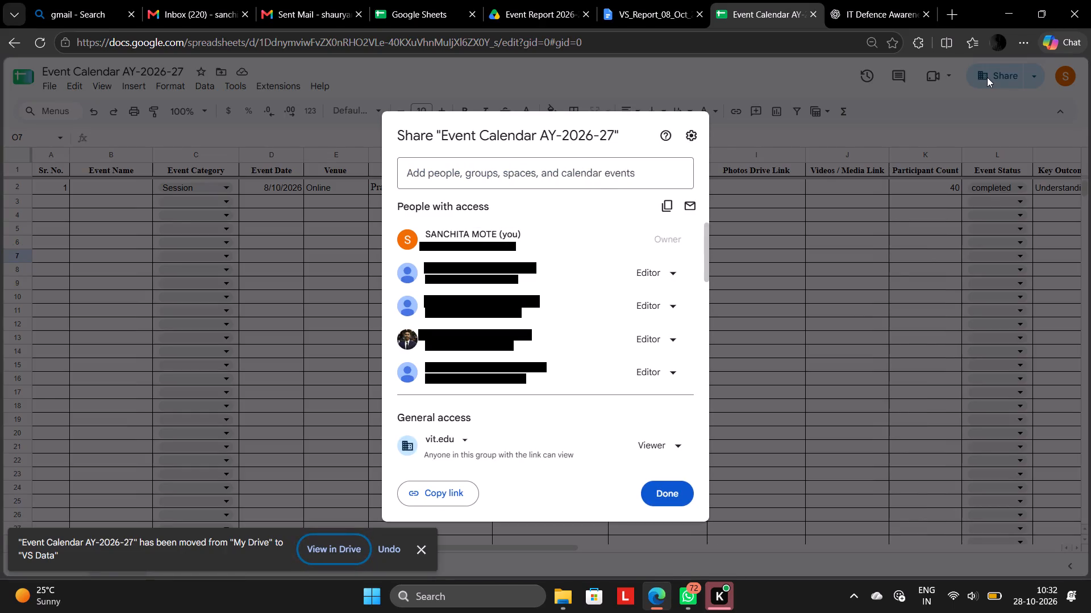
scroll(503, 251, down, 5)
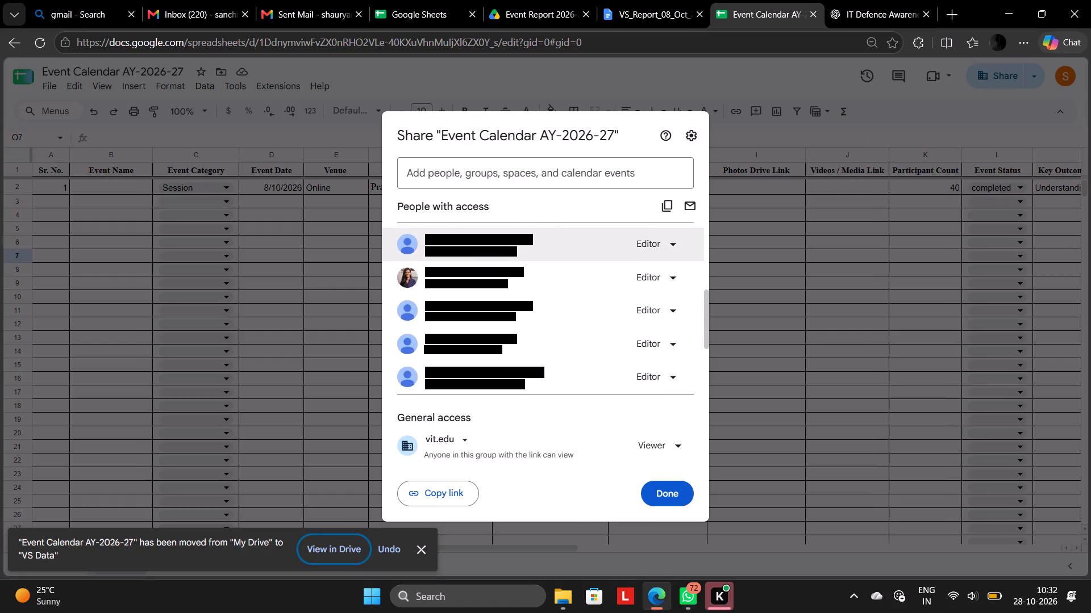
scroll(503, 251, down, 4)
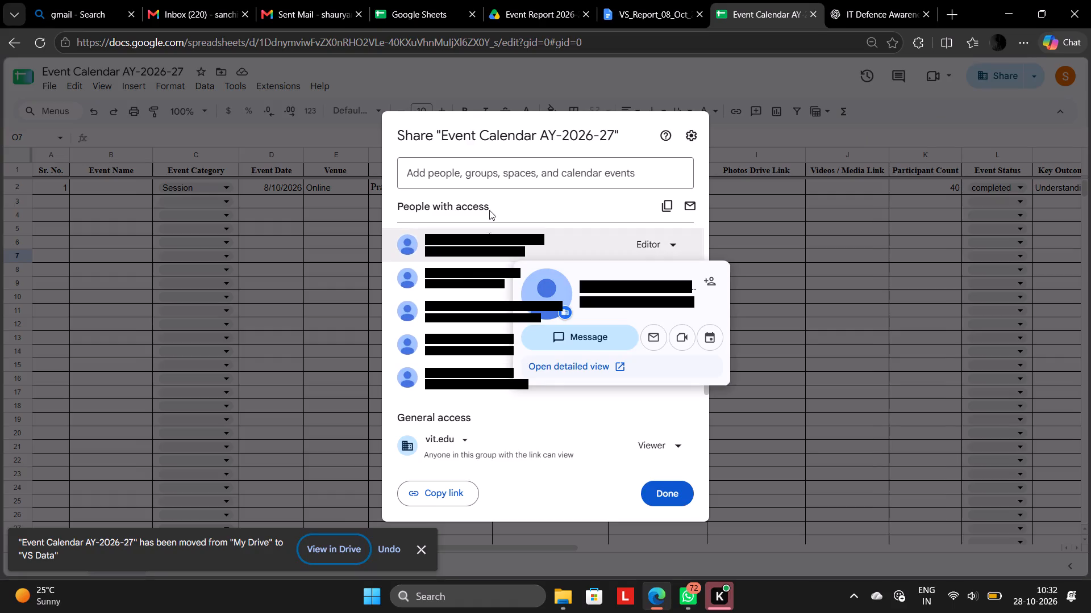
scroll(461, 299, up, 5)
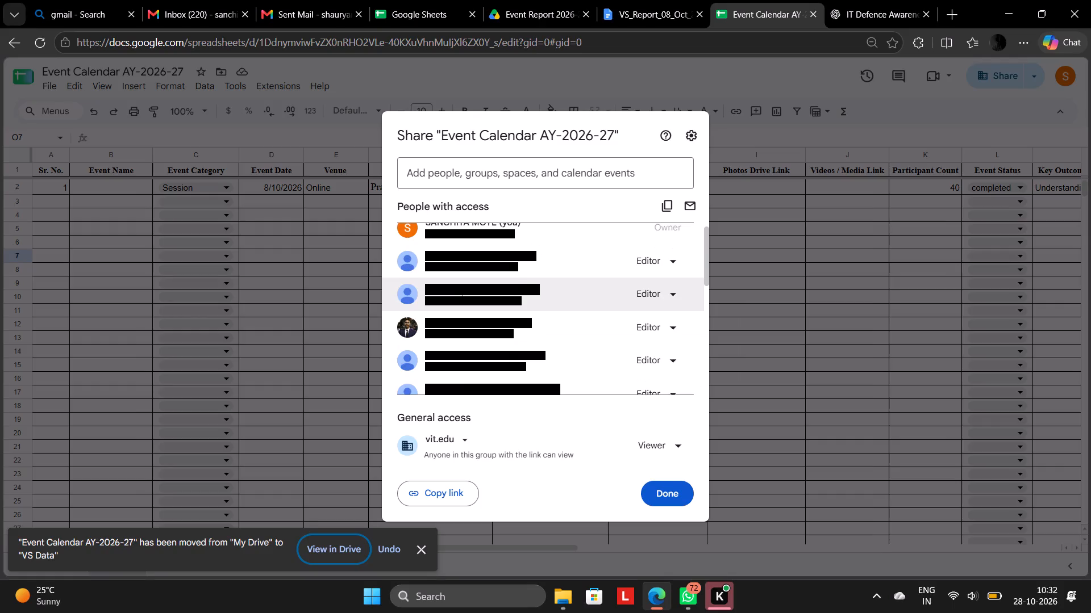
click(493, 172)
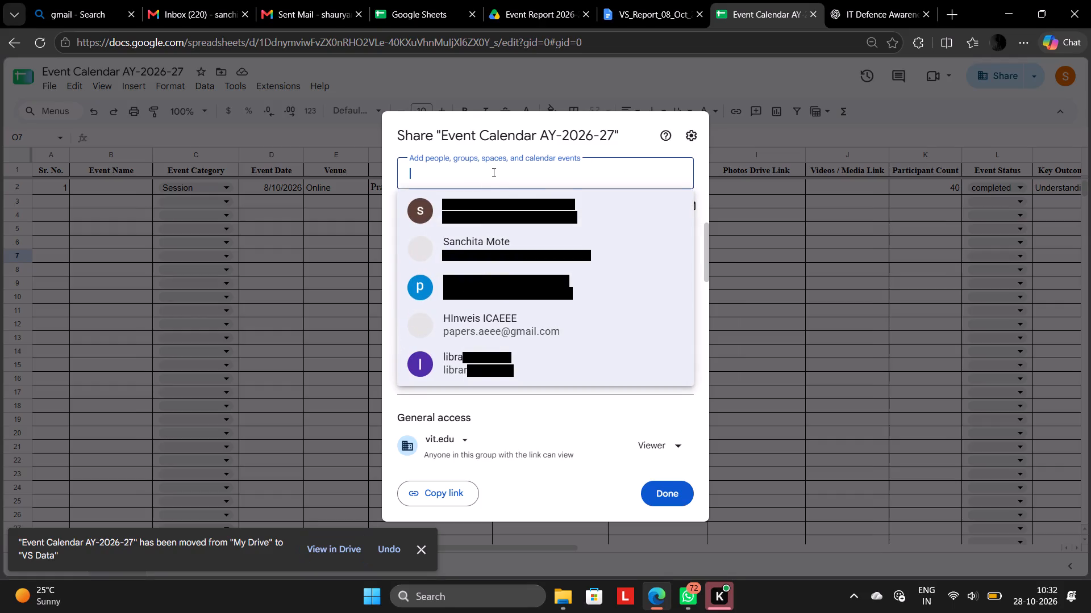
text(vish)
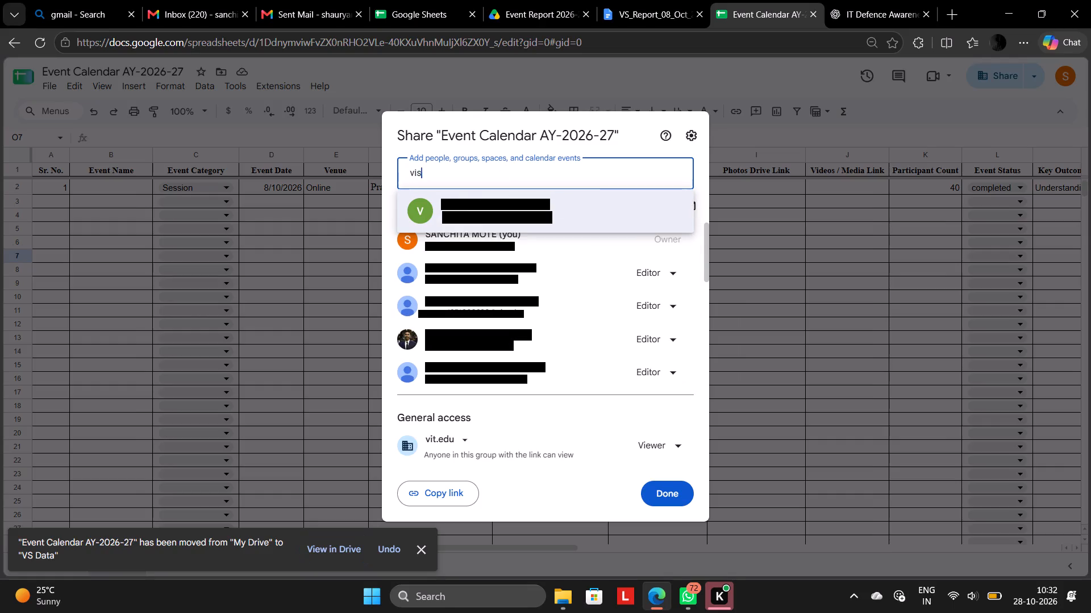
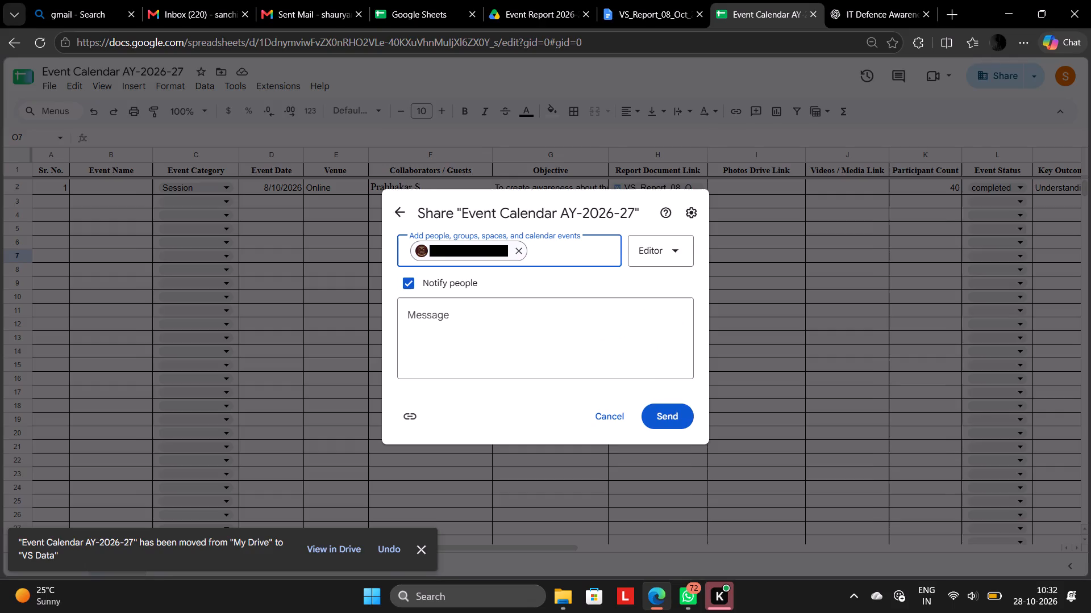
Share Event Calendar AY-2026-27 with the selected club account as Editor, with notification on.
click(669, 427)
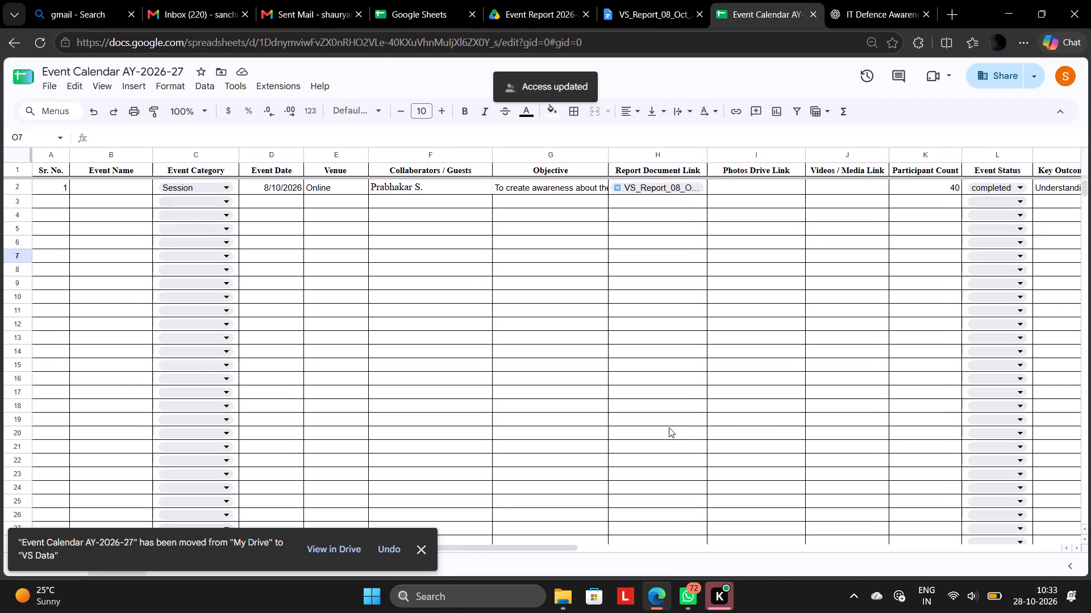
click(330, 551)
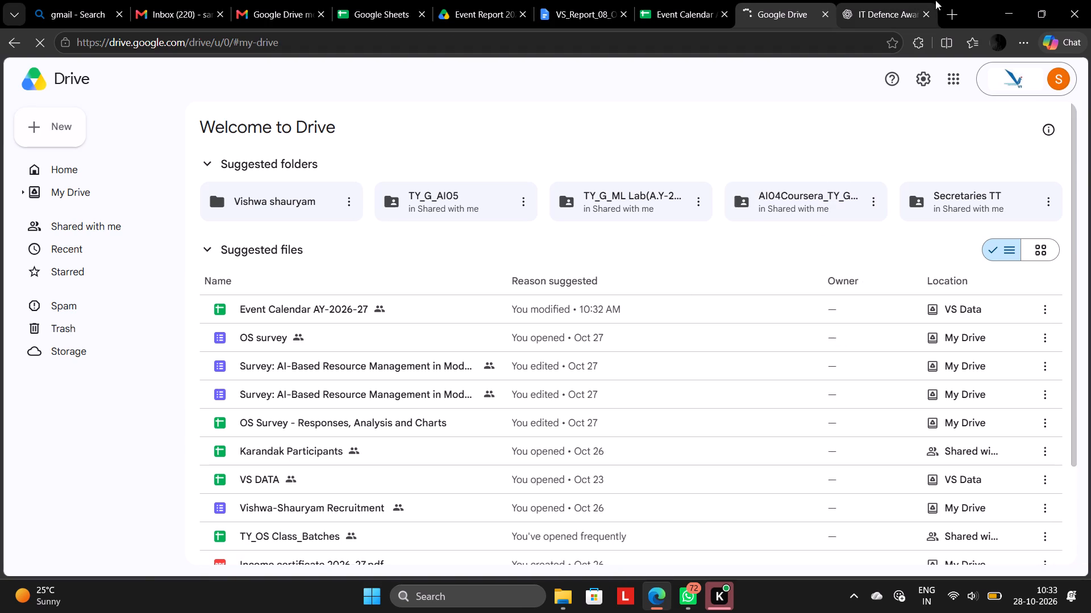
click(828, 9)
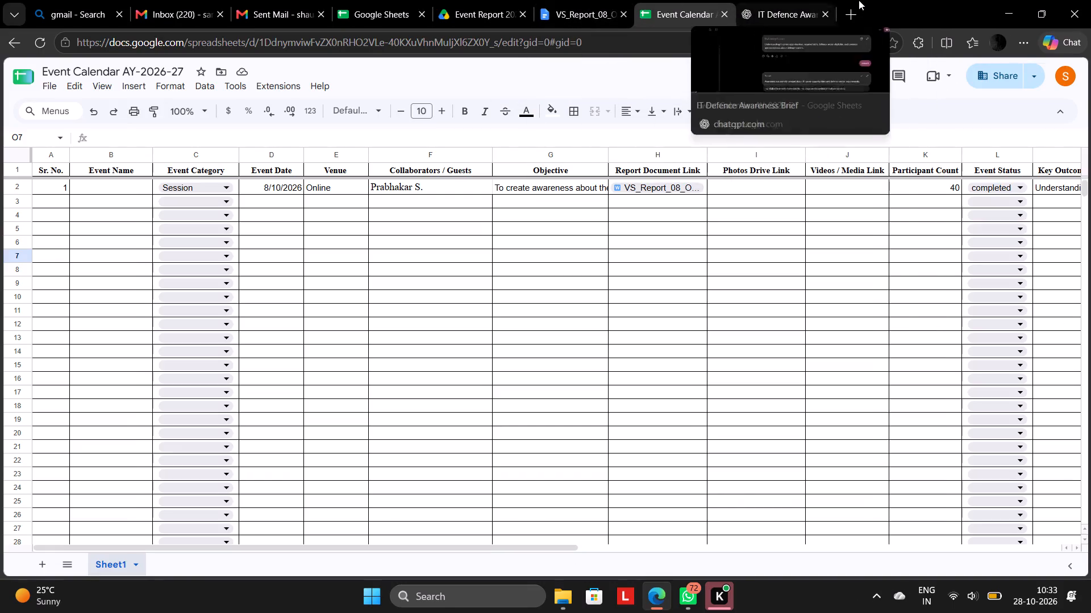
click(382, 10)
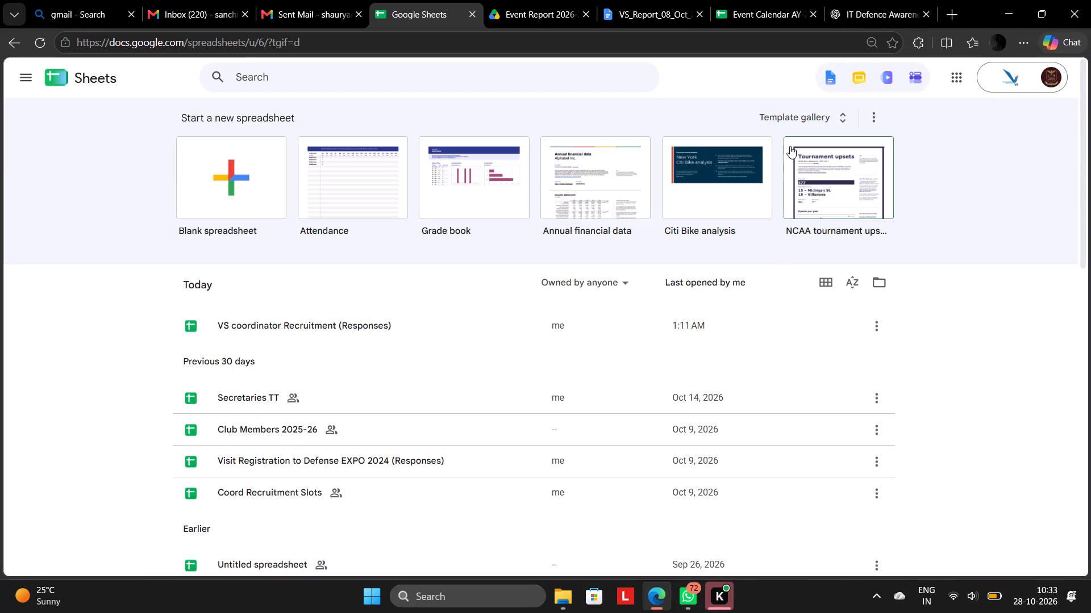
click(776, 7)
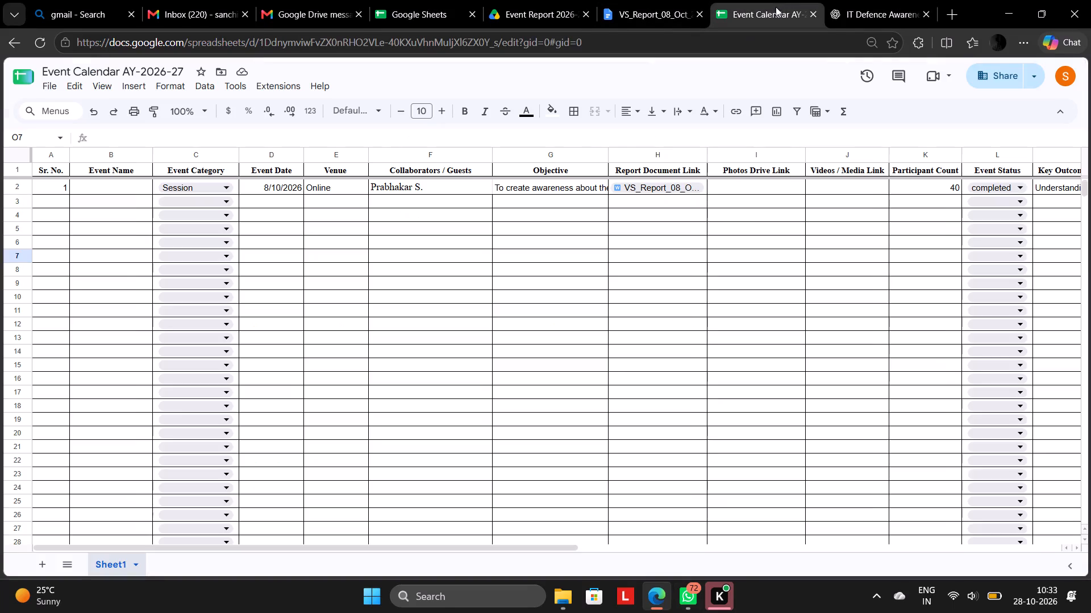
Open Event Calendar AY-2026-27 under the Vishwa Shauryam - VIT, Pune account.
click(1072, 79)
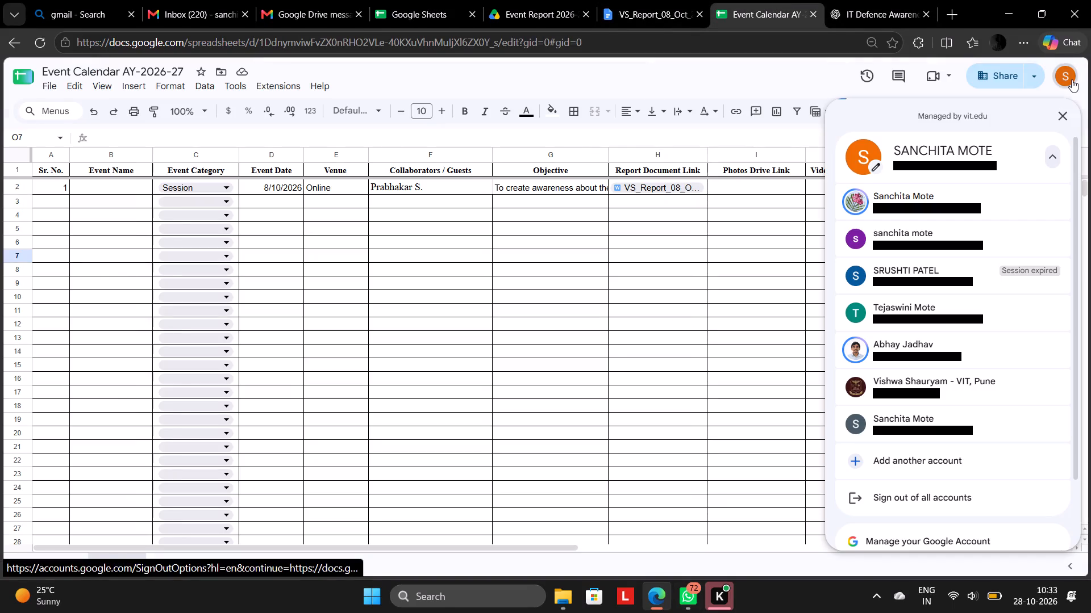
click(955, 391)
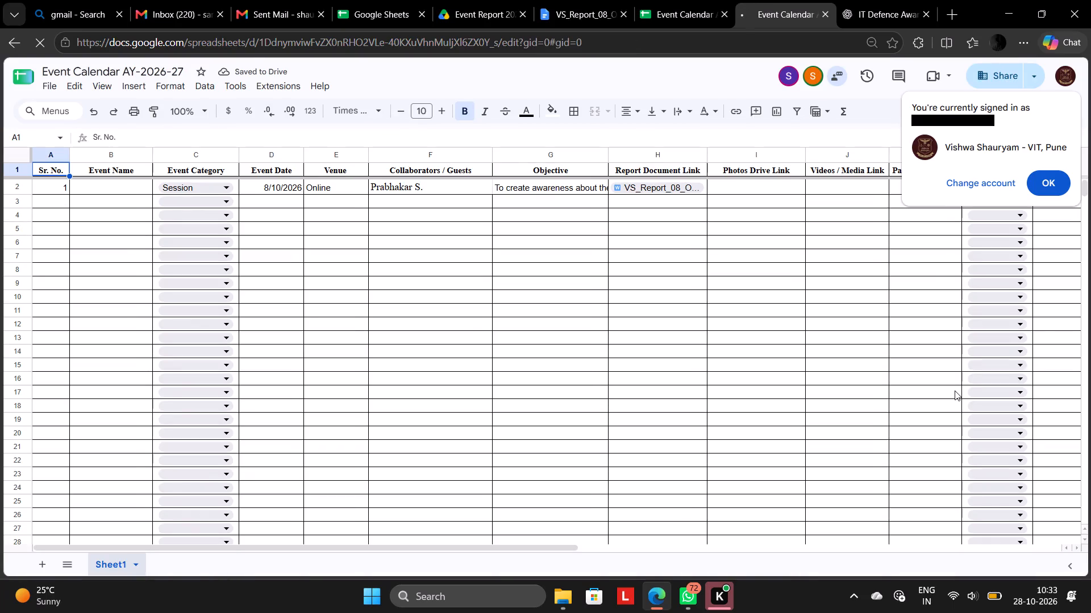
click(1043, 191)
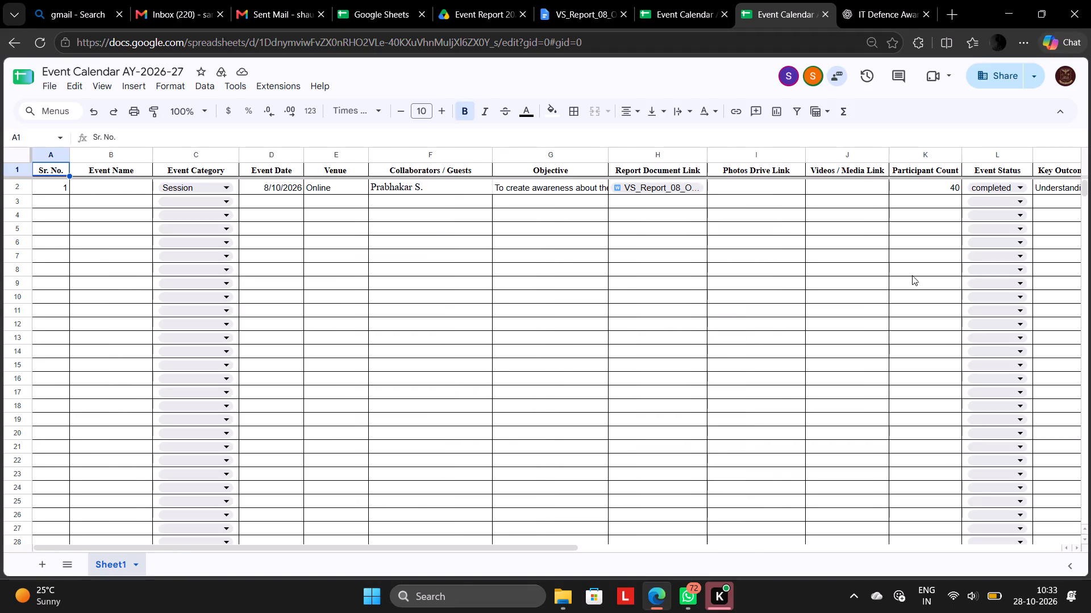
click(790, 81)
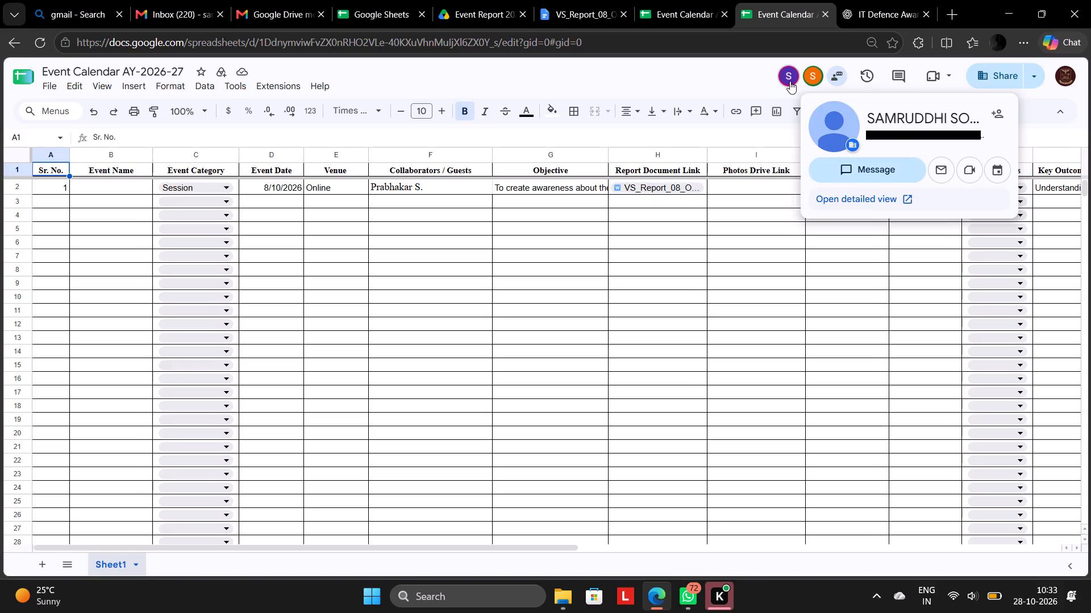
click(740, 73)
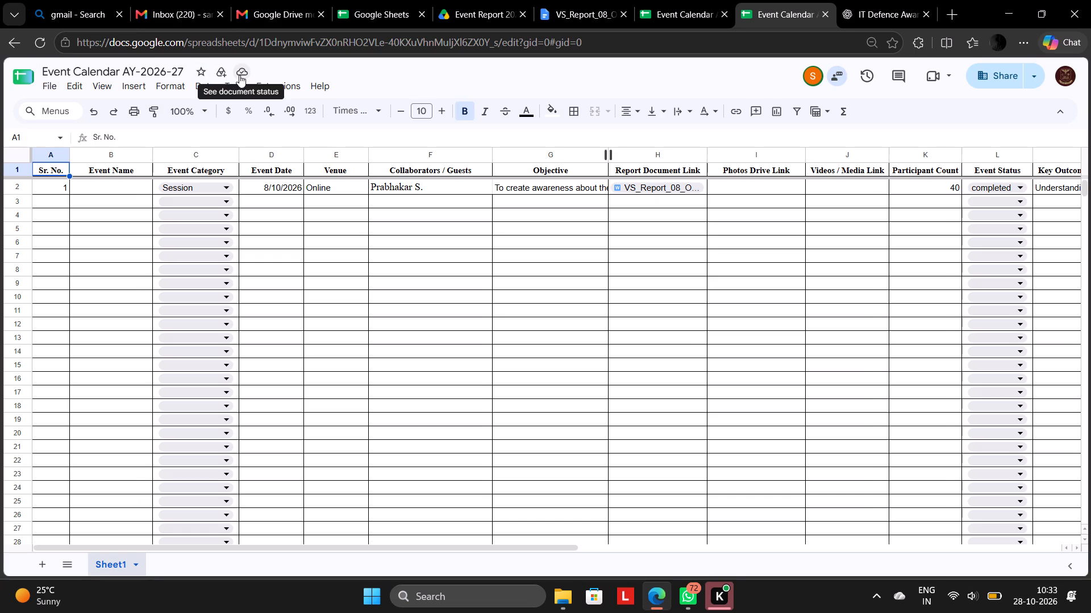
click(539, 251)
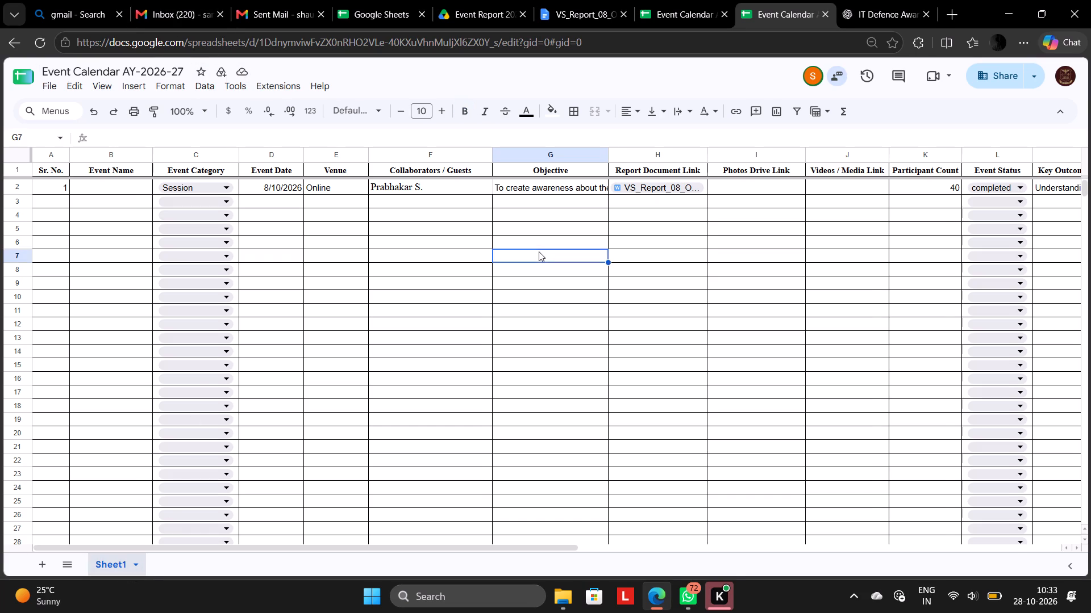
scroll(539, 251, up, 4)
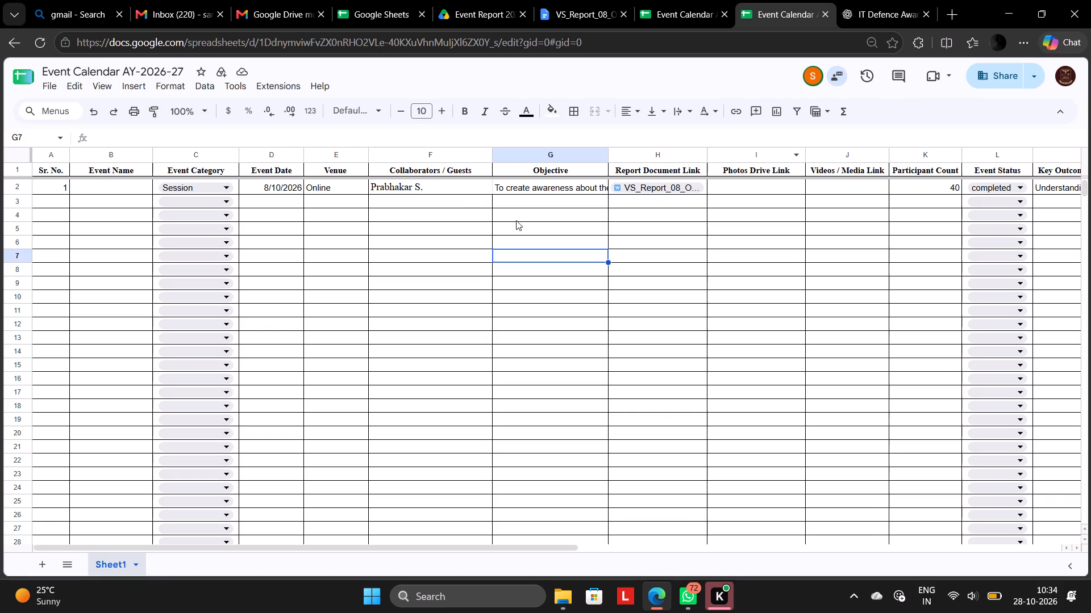
Add a Drive shortcut to Event Calendar AY-2026-27 in the Event Report 2026-27 folder inside VS AY-2026-27.
click(218, 73)
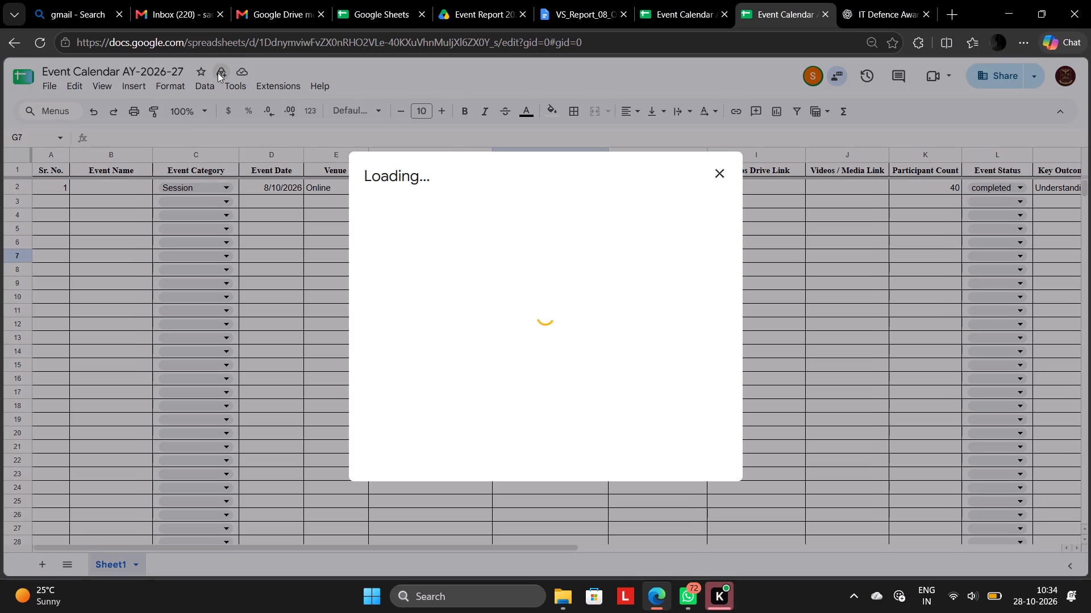
double_click(439, 260)
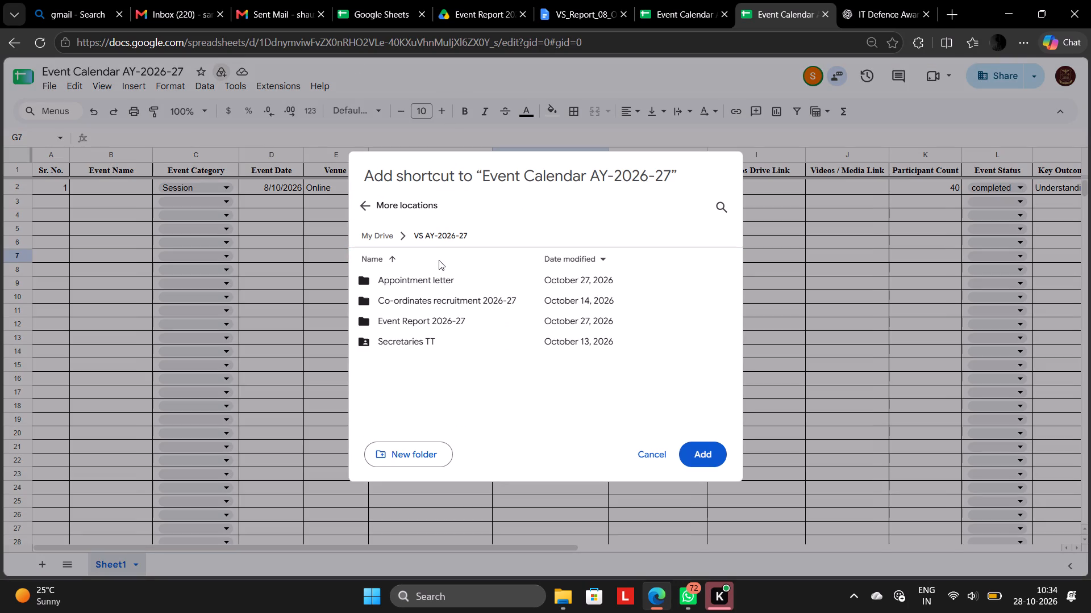
click(443, 320)
double_click(443, 320)
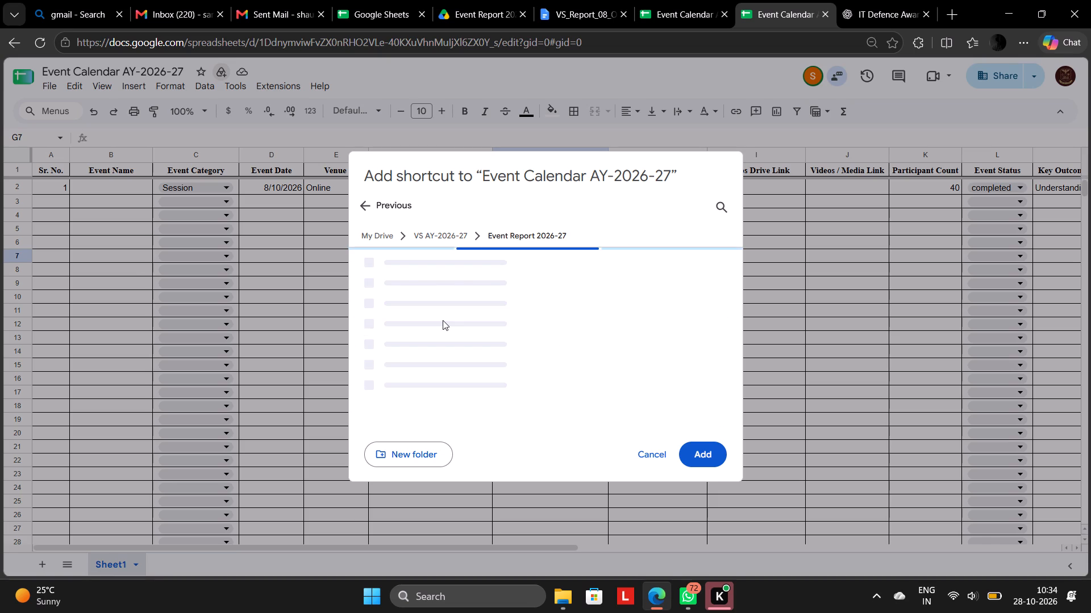
click(704, 452)
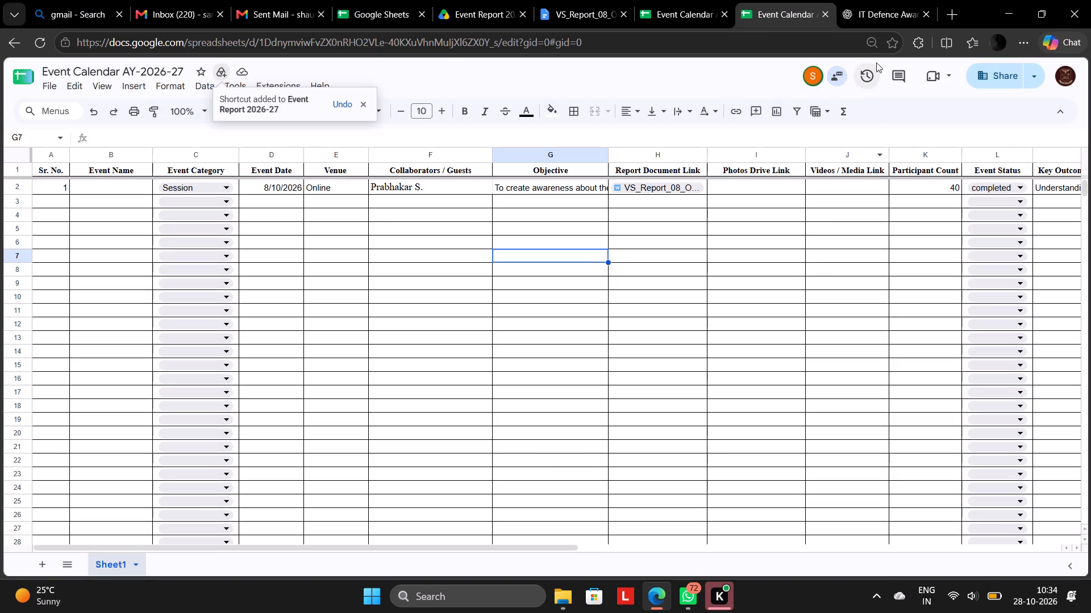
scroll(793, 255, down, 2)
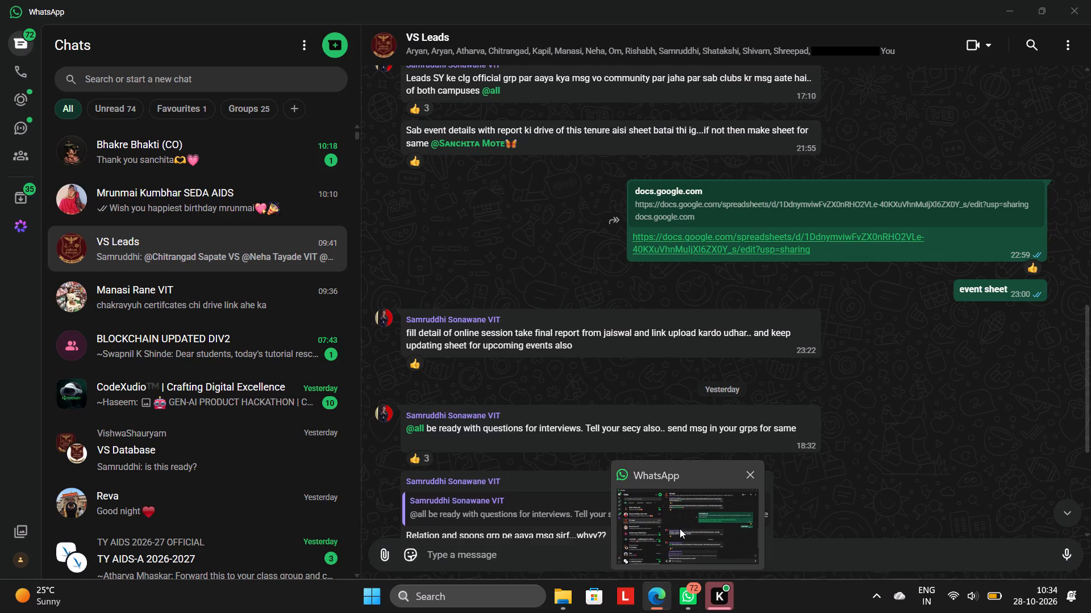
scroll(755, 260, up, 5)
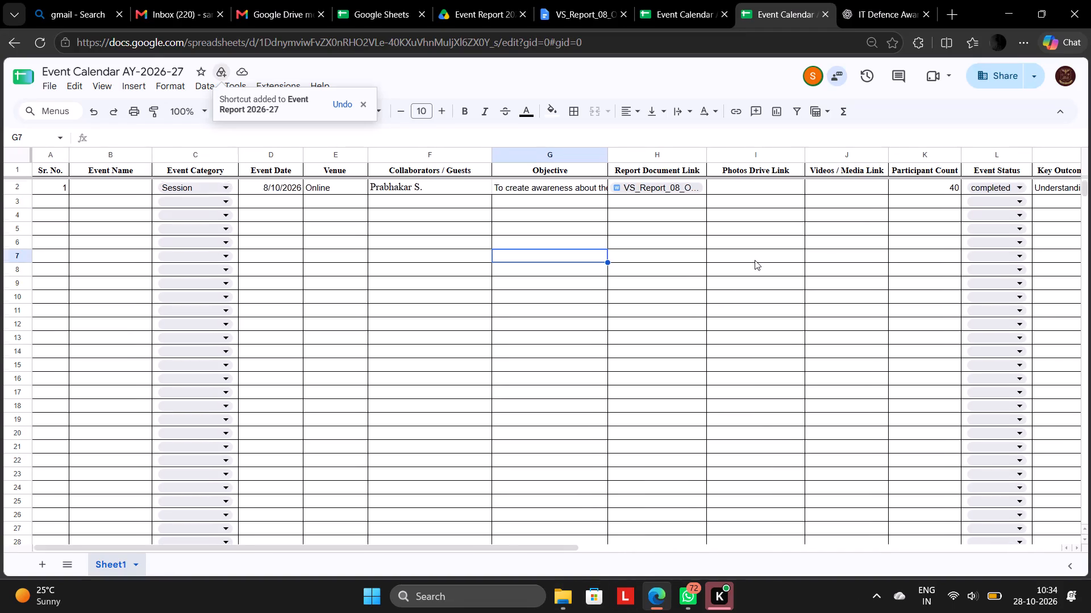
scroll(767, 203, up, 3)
Close both open copies of Event Calendar AY-2026-27 and the IT Defence Awareness Brief page.
click(829, 12)
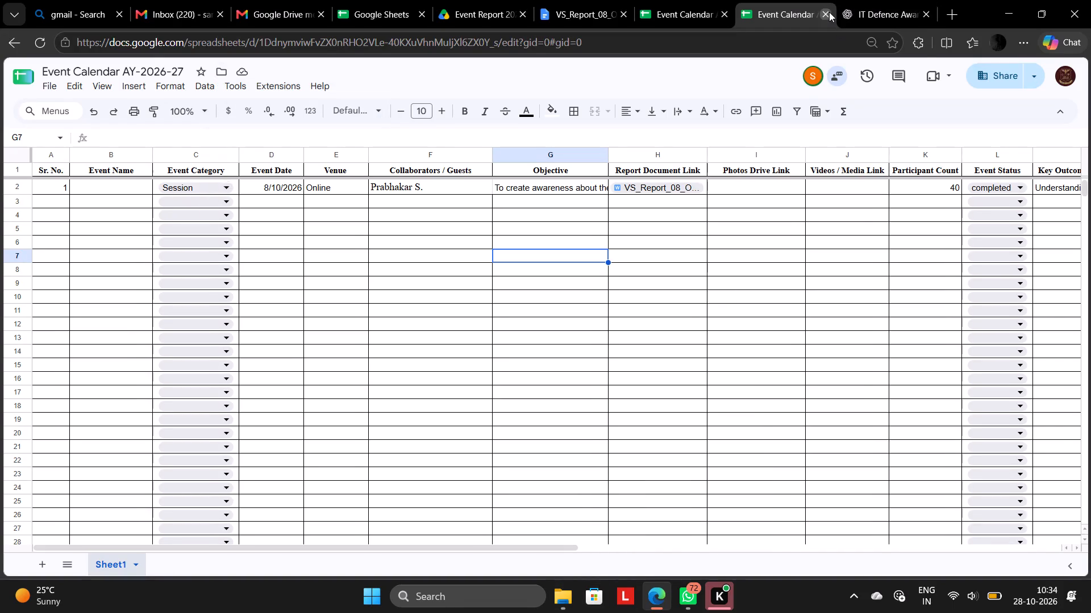
click(829, 12)
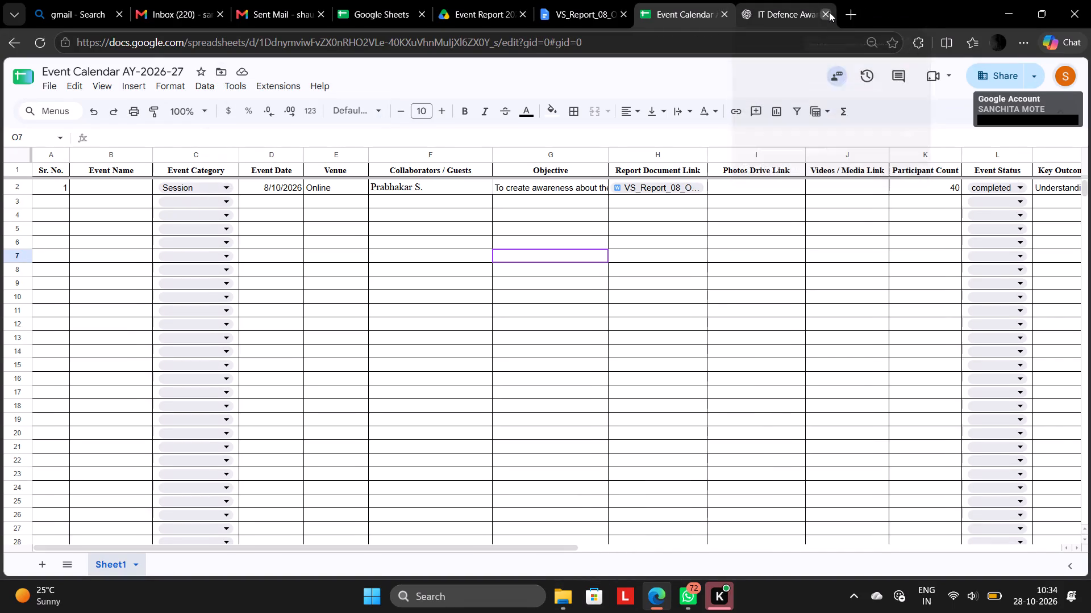
click(826, 12)
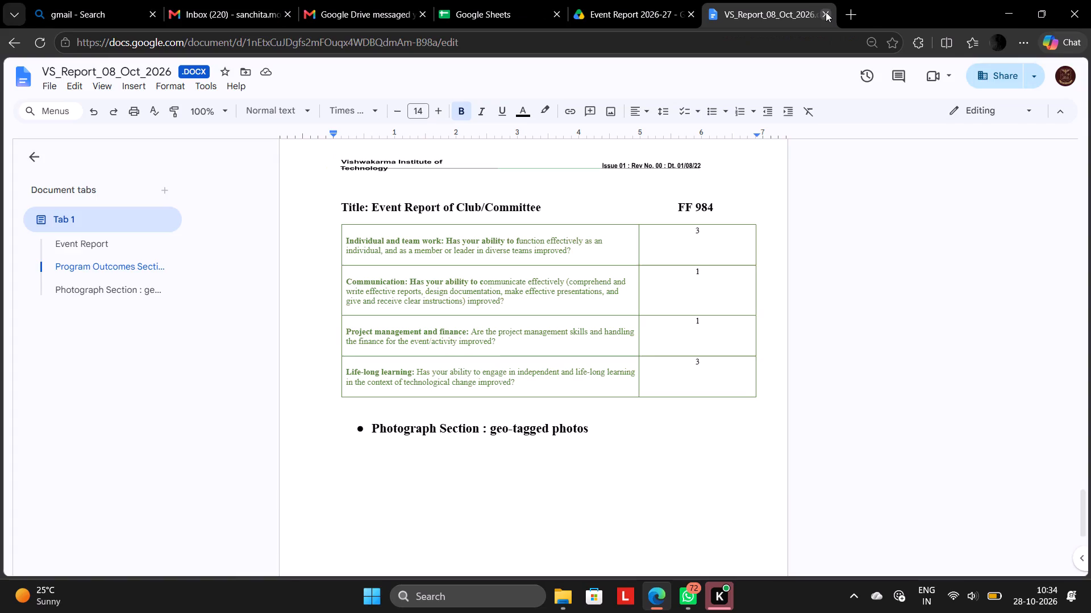
scroll(784, 259, up, 18)
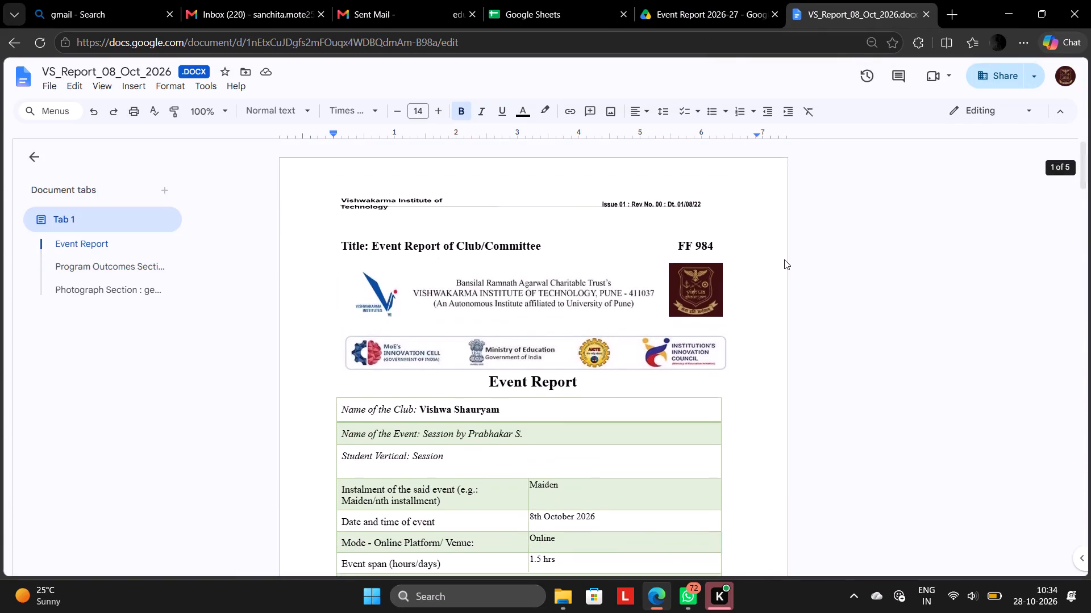
click(821, 204)
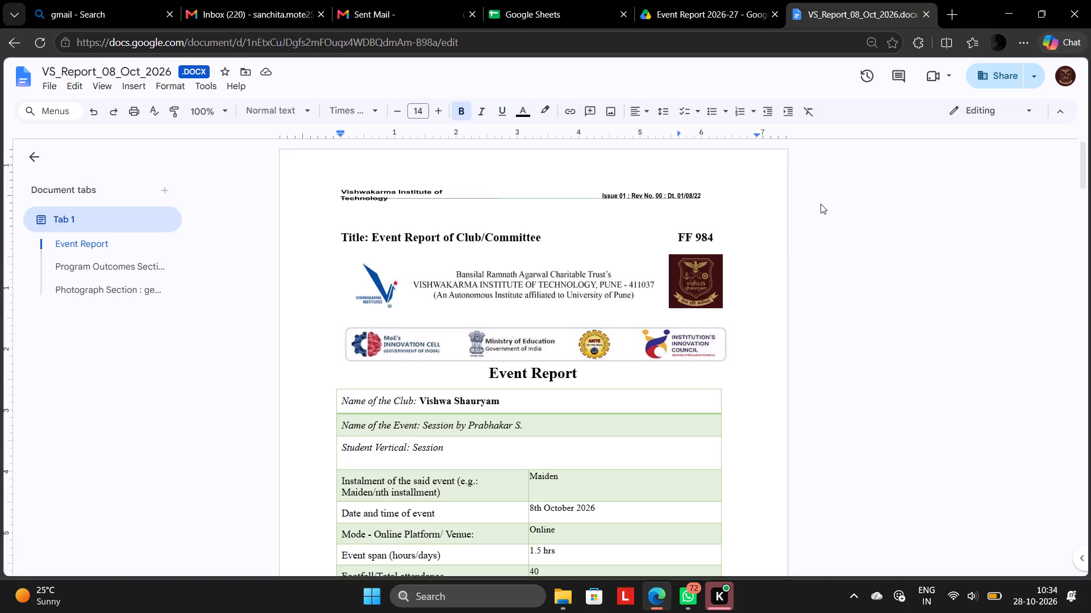
drag(530, 425, 424, 430)
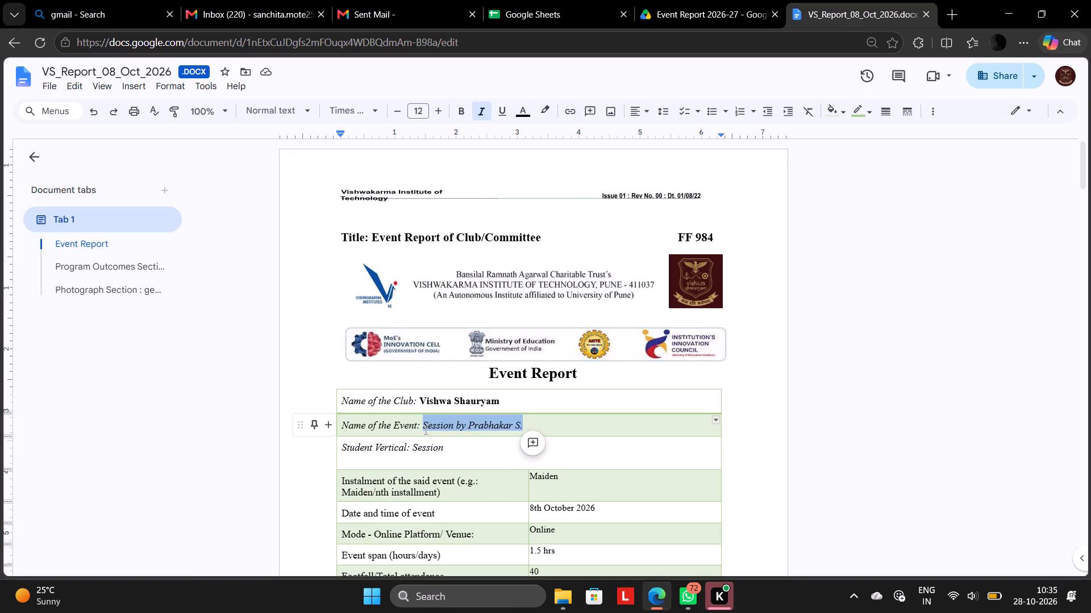
key(ctrl+c)
click(589, 2)
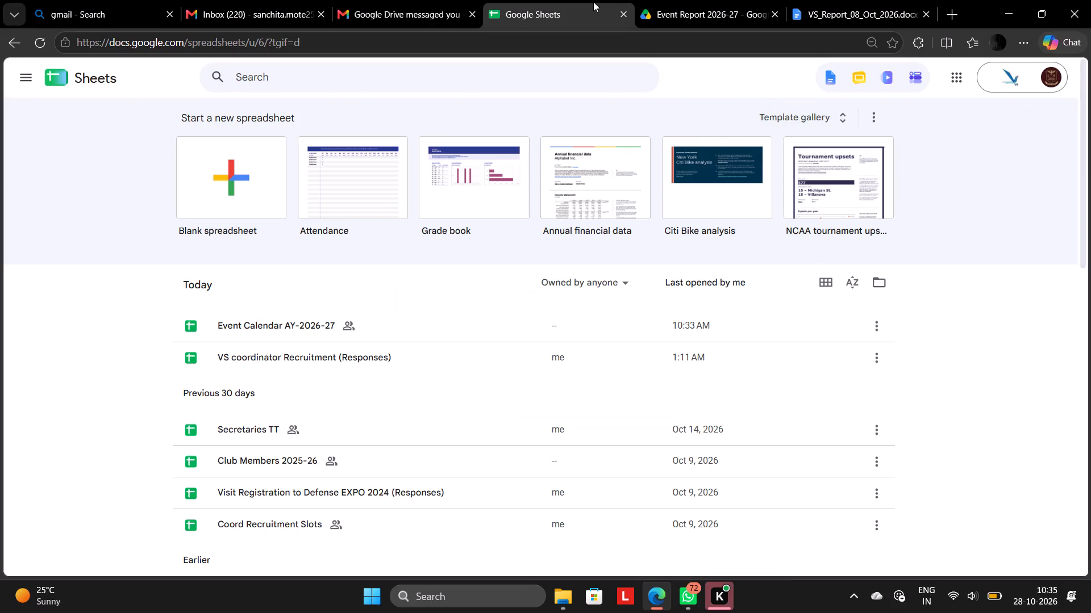
double_click(304, 322)
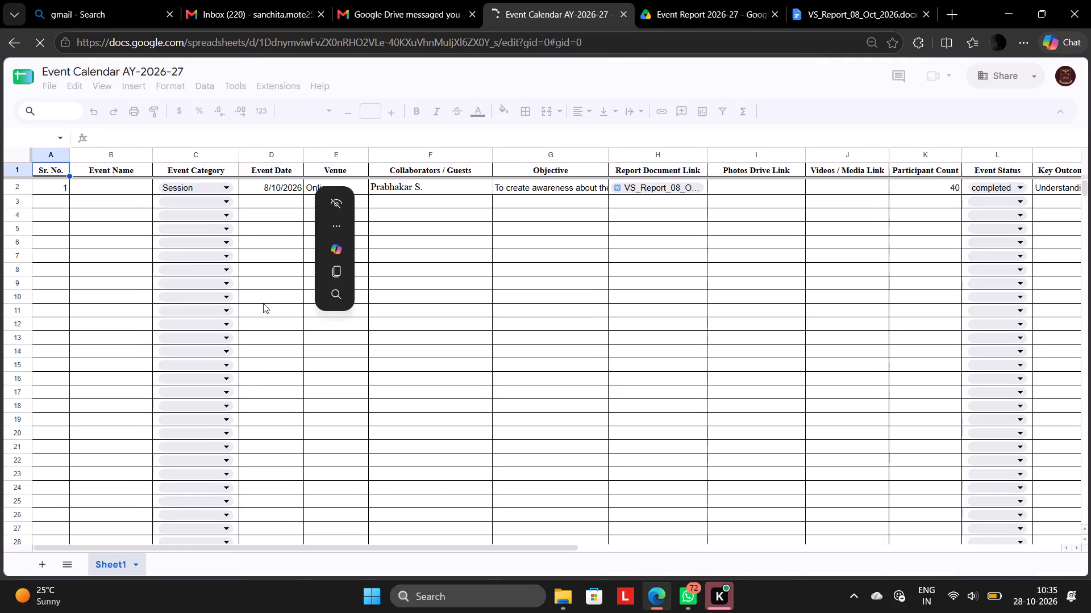
click(136, 186)
key(ctrl+v)
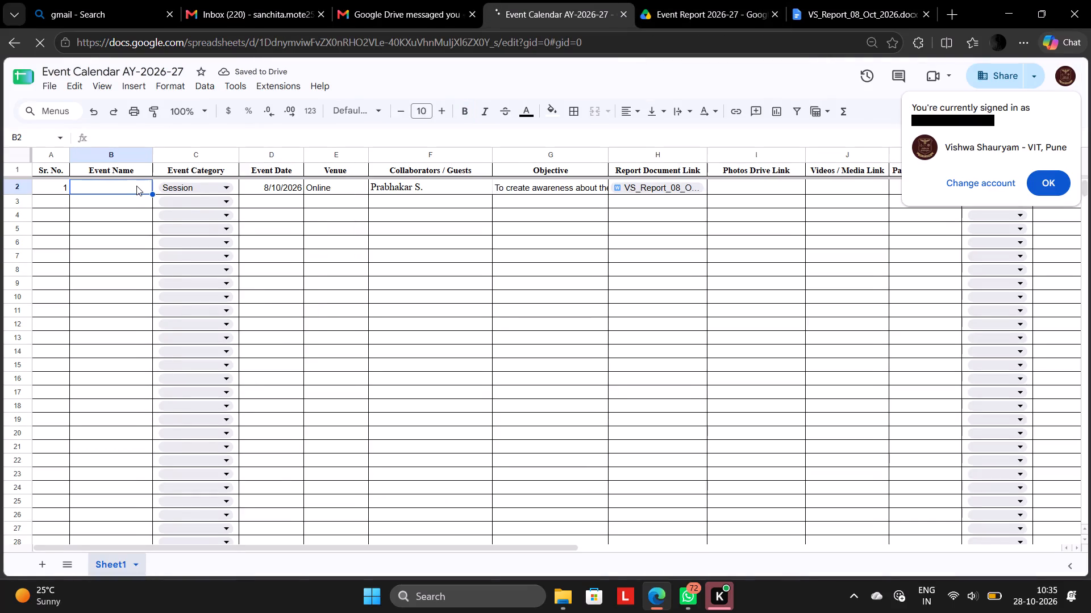
Widen the Event Name column to fit the full event name, and dismiss the signed-in account notice.
drag(152, 156, 155, 156)
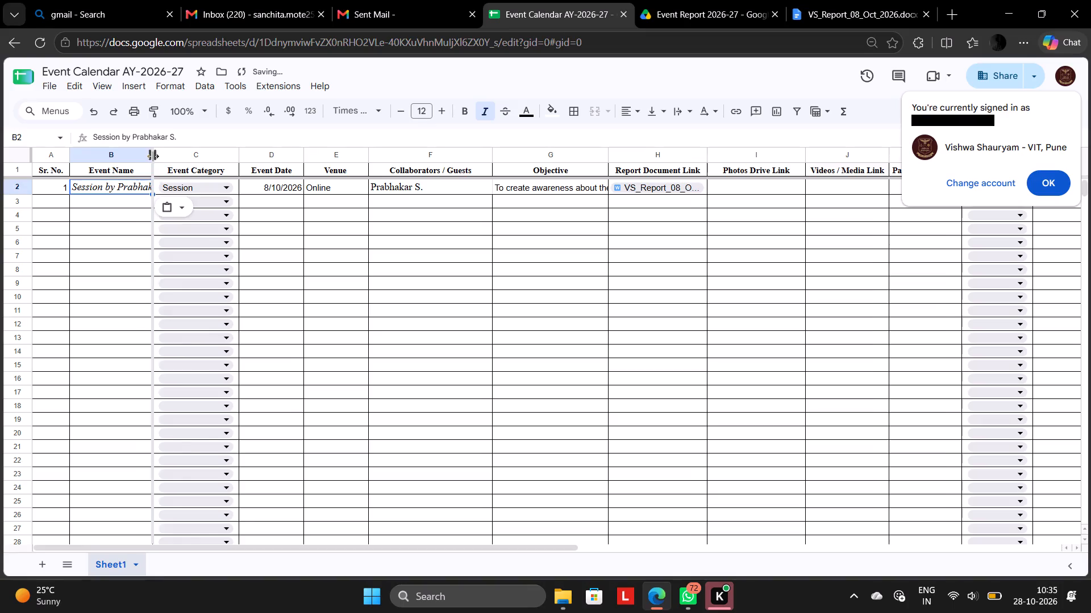
drag(155, 156, 204, 162)
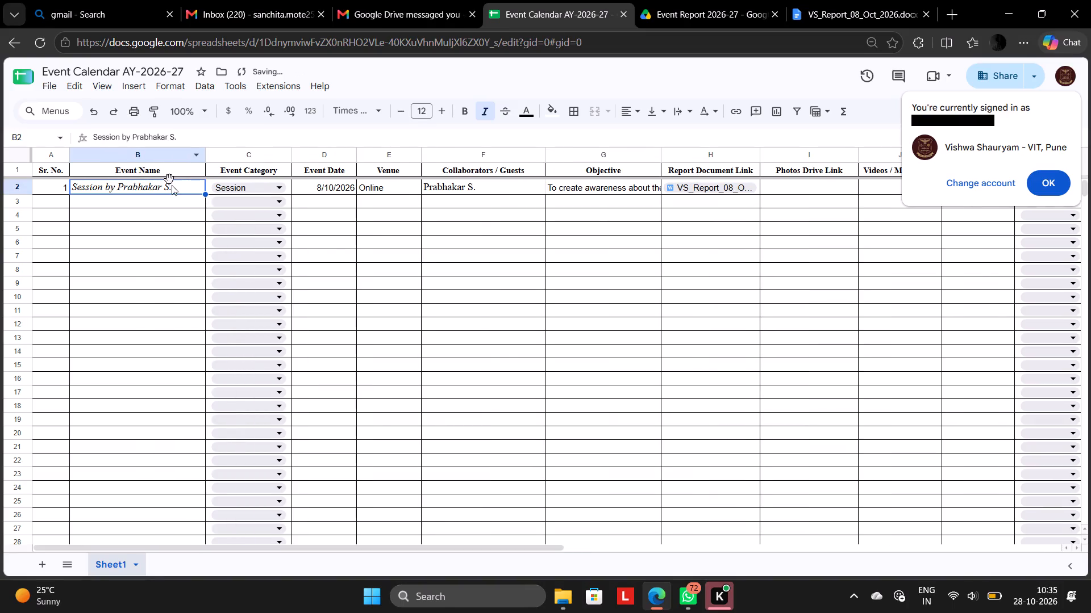
drag(173, 187, 89, 186)
click(89, 186)
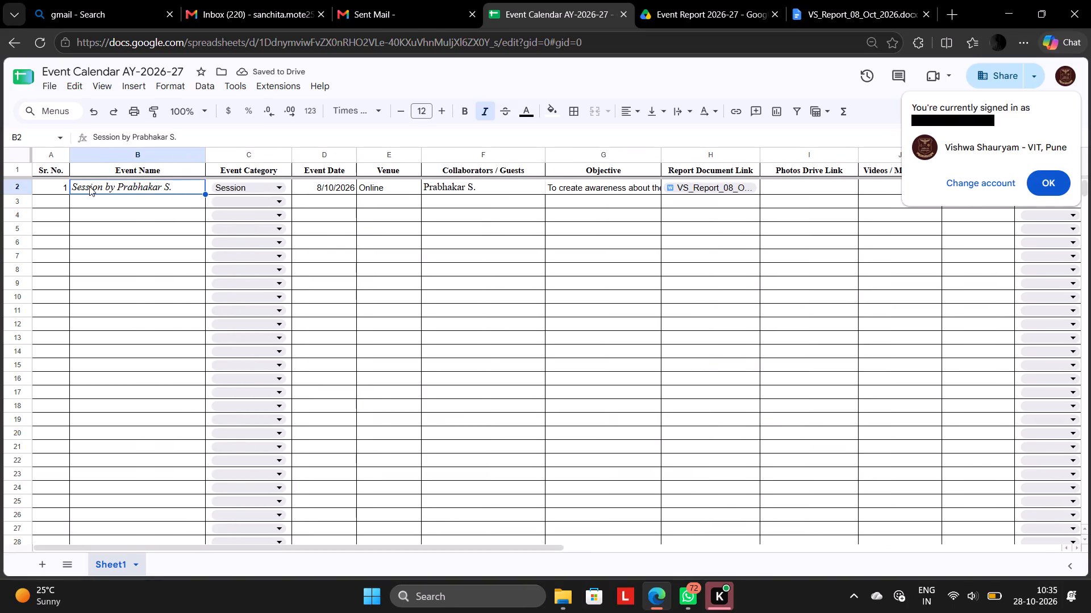
click(141, 256)
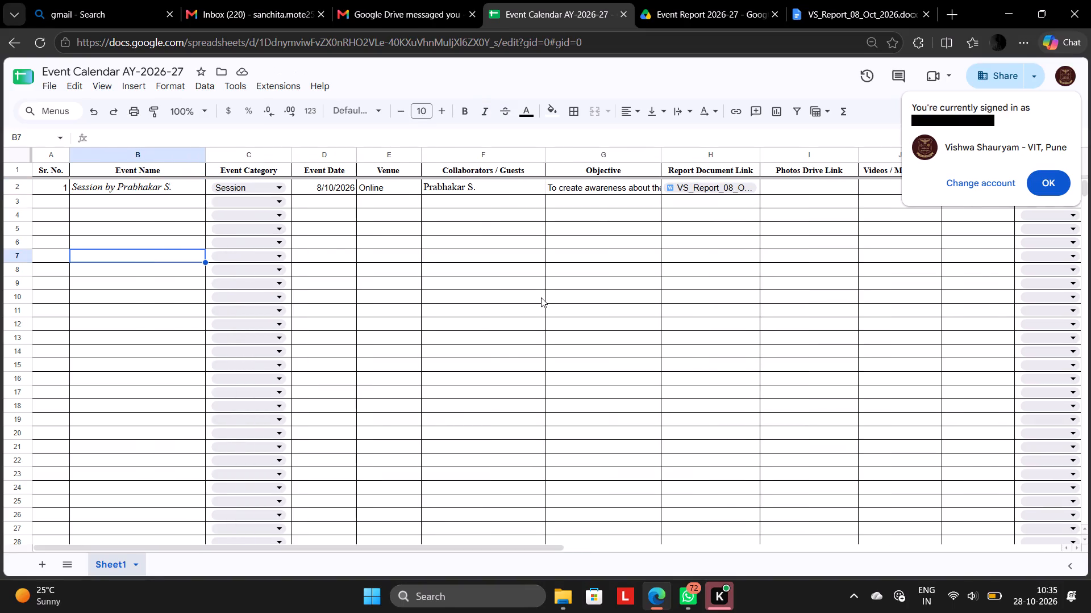
click(1053, 182)
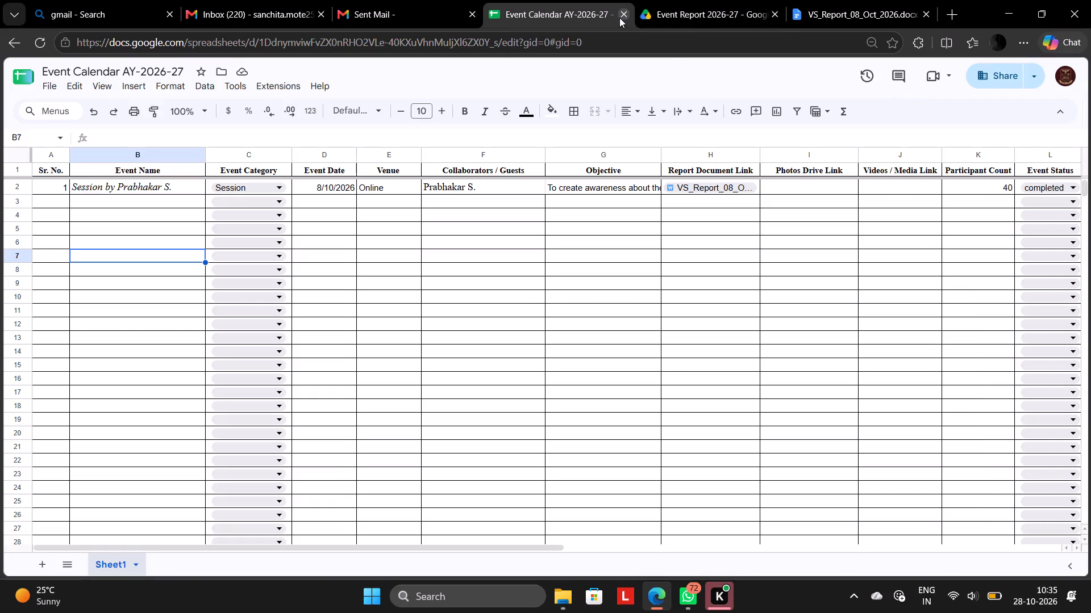
Review the row 2 entries across all columns through Remarks.
scroll(636, 230, left, 3)
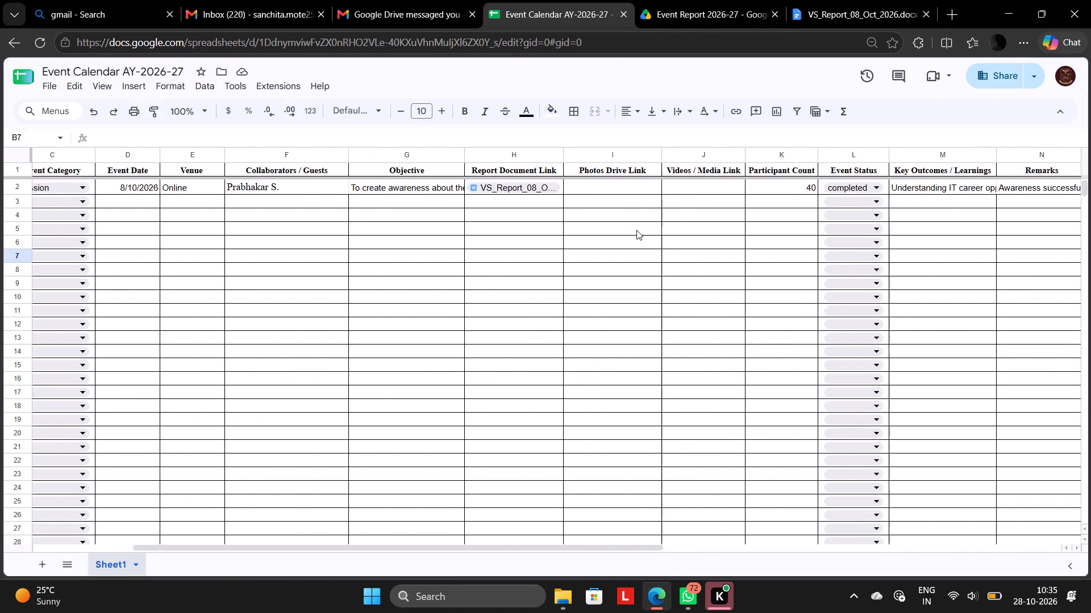
scroll(636, 230, left, 6)
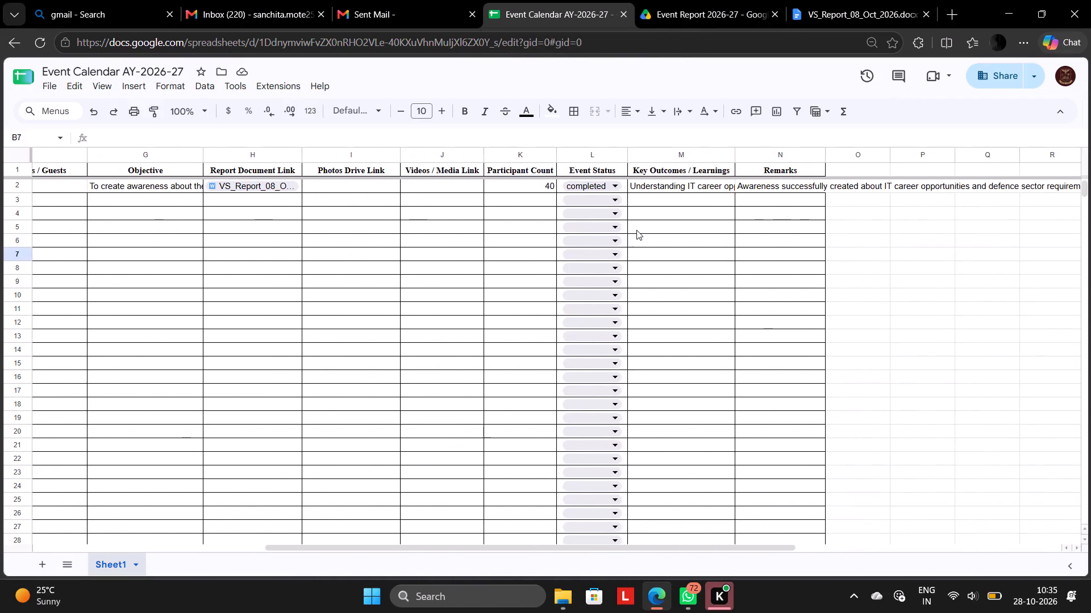